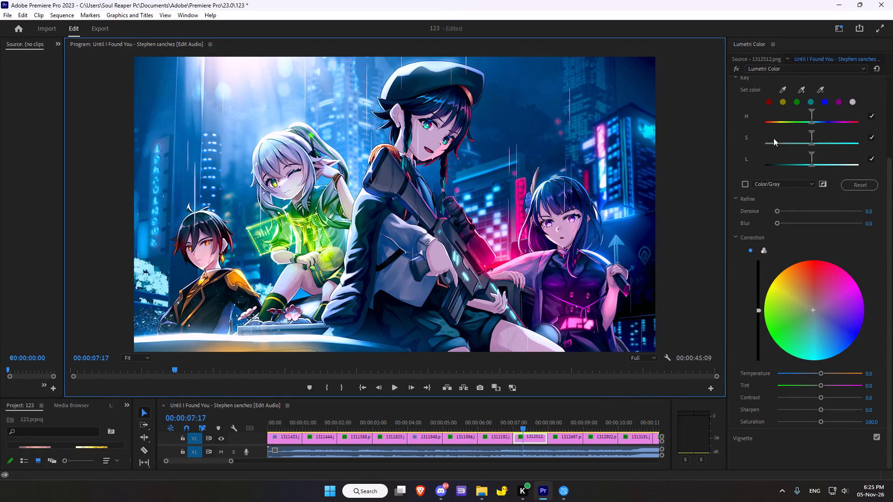
Toggle the Lumetri Color bypass off and on to compare the 1312512.png clip before and after grading.
scroll(767, 112, up, 2)
click(740, 72)
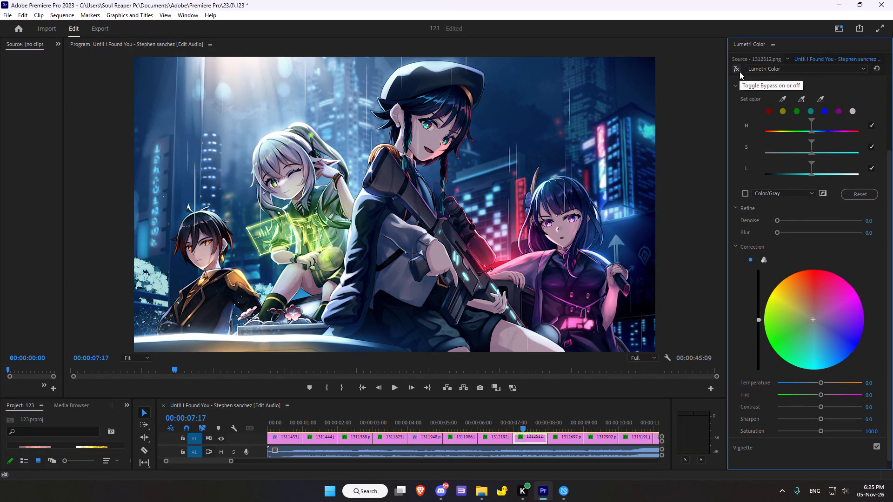
click(740, 72)
double_click(740, 72)
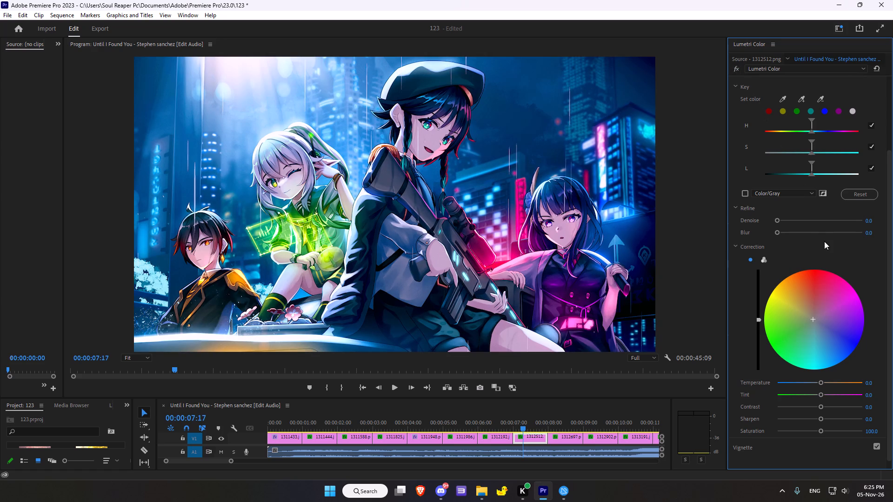
Set the HSL Secondary correction of the 1312512.png clip to Temperature -100 and Tint -12.
scroll(811, 236, down, 5)
scroll(792, 284, down, 3)
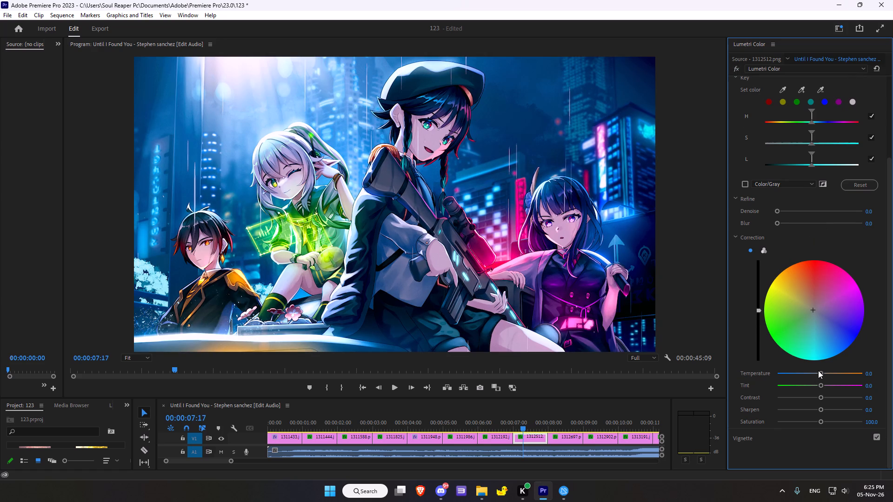
click(820, 371)
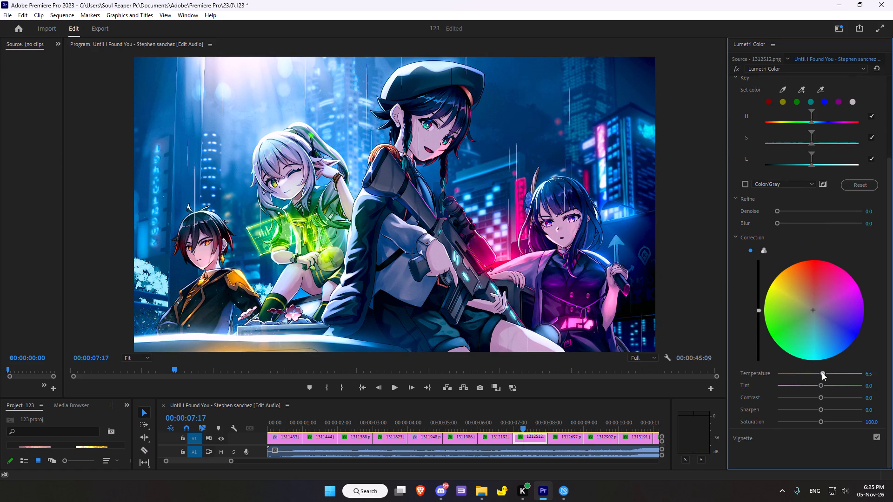
click(819, 372)
drag(820, 372, 856, 374)
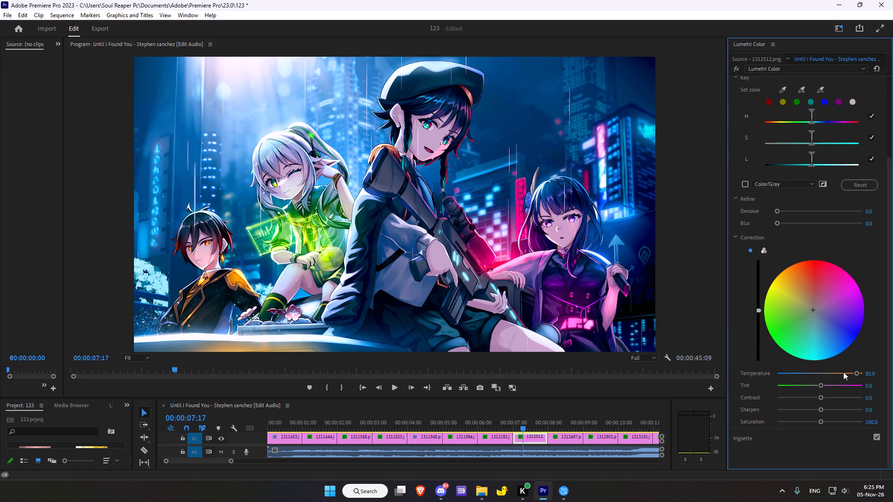
drag(854, 371, 721, 375)
drag(819, 383, 814, 386)
Set the 1312512.png clip's vignette to Amount 0.2, Midpoint 48.4, Roundness 6.5 and Feather 44.0.
scroll(802, 386, down, 4)
click(746, 439)
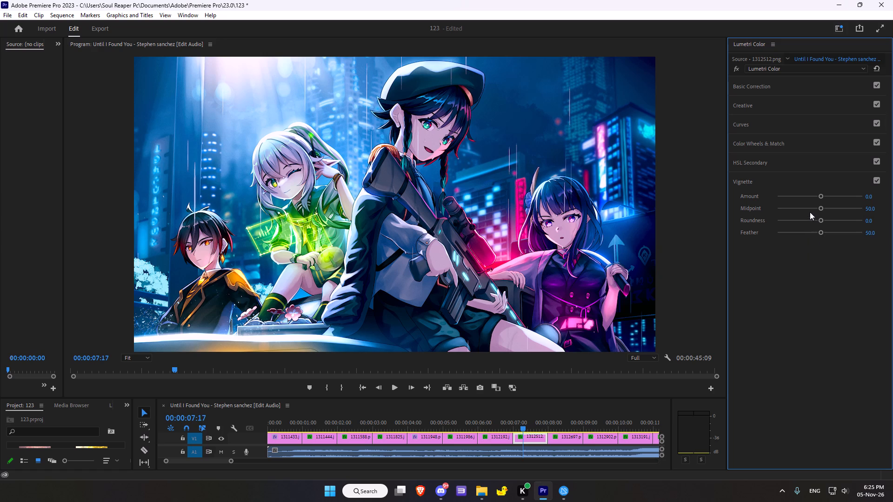
click(821, 198)
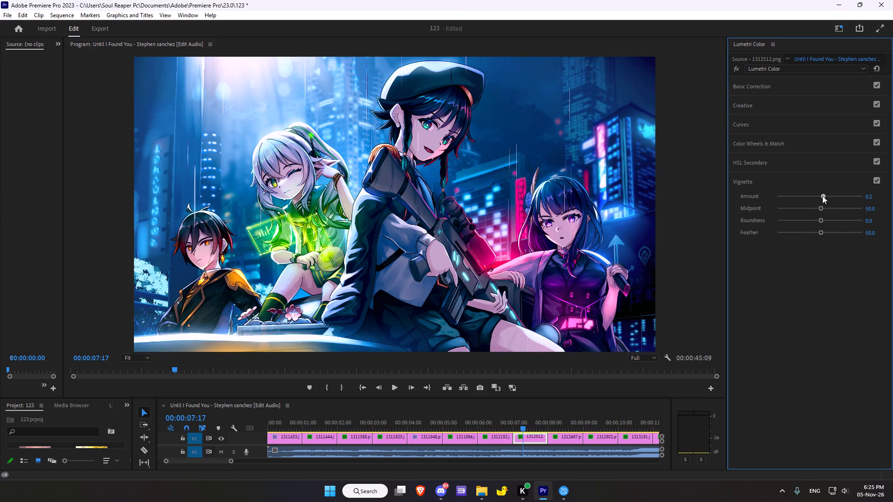
click(821, 209)
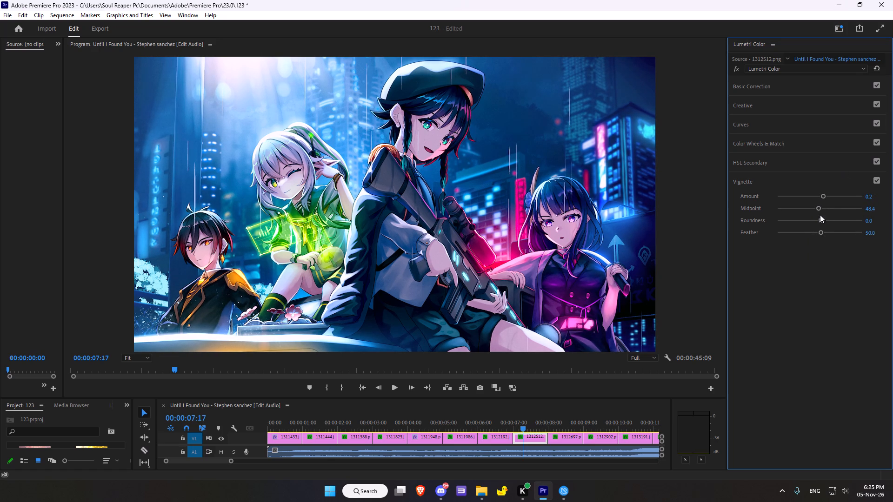
click(822, 219)
drag(822, 232, 833, 236)
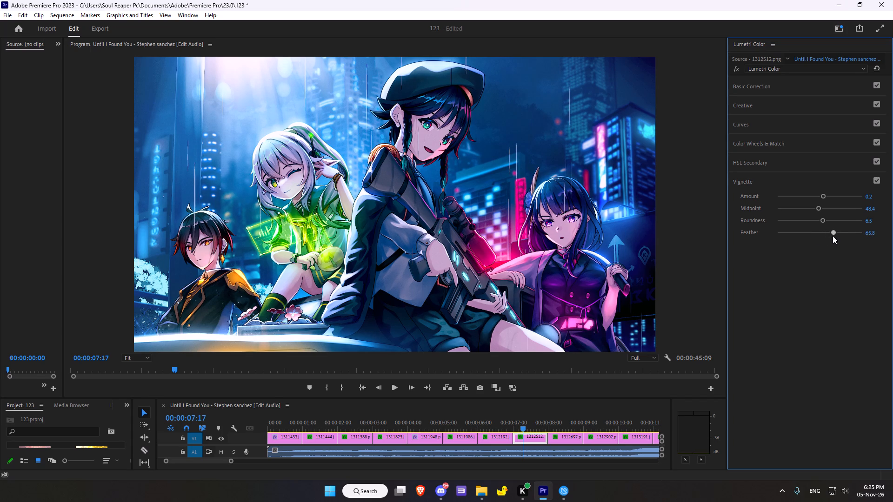
drag(833, 236, 829, 238)
drag(829, 238, 792, 241)
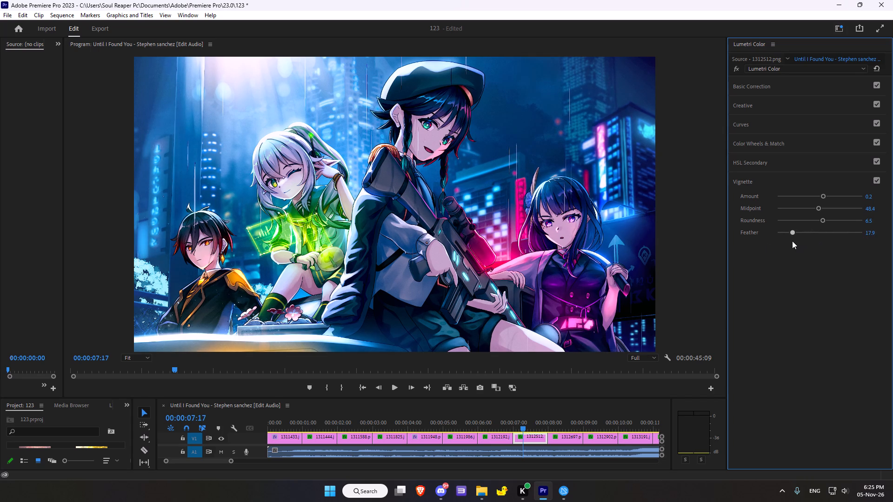
drag(792, 241, 746, 244)
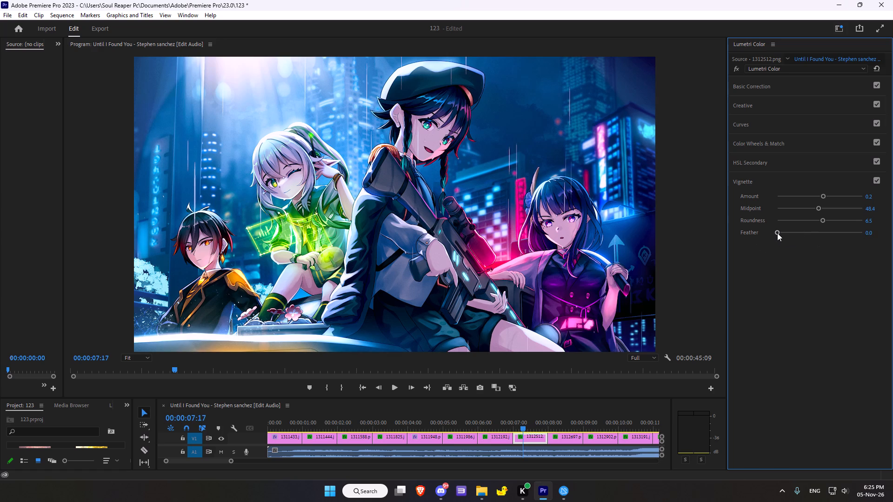
drag(777, 233, 814, 230)
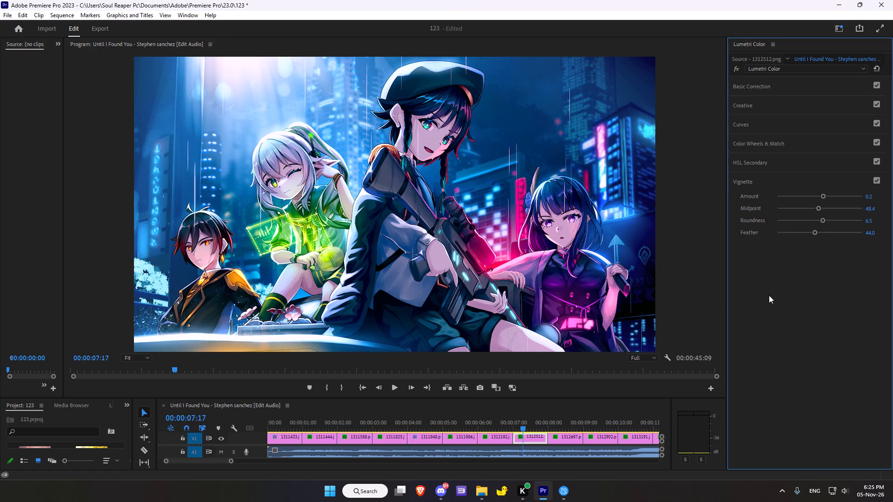
Scrub back to the end of the 1312192.jpg clip and forward through 1312512.png to review the grading.
scroll(568, 363, up, 3)
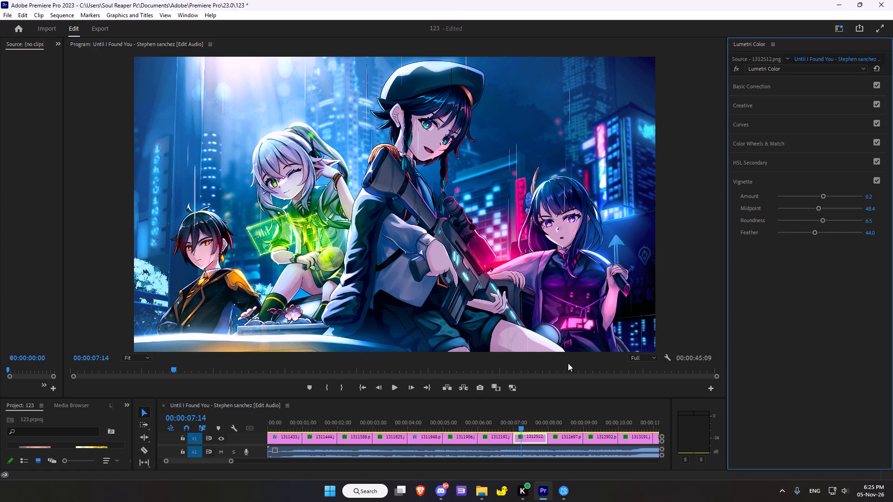
scroll(568, 363, up, 11)
right_click(568, 363)
scroll(568, 364, up, 5)
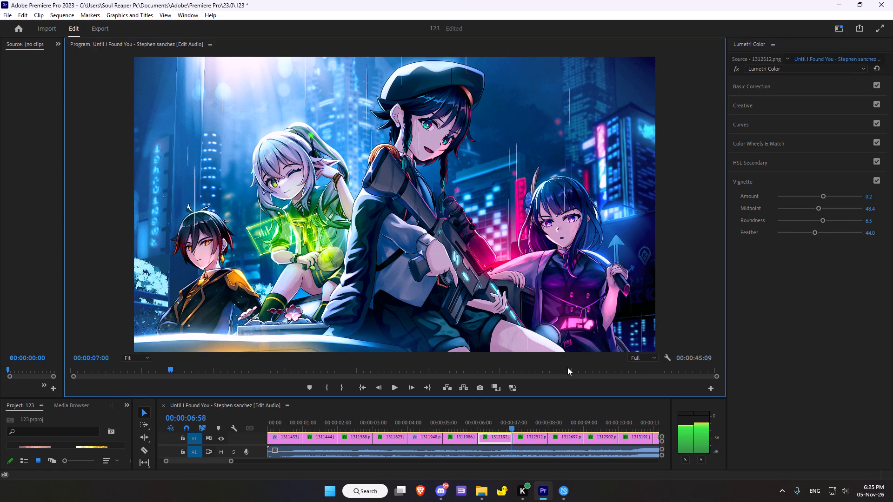
scroll(567, 367, up, 2)
scroll(573, 365, down, 2)
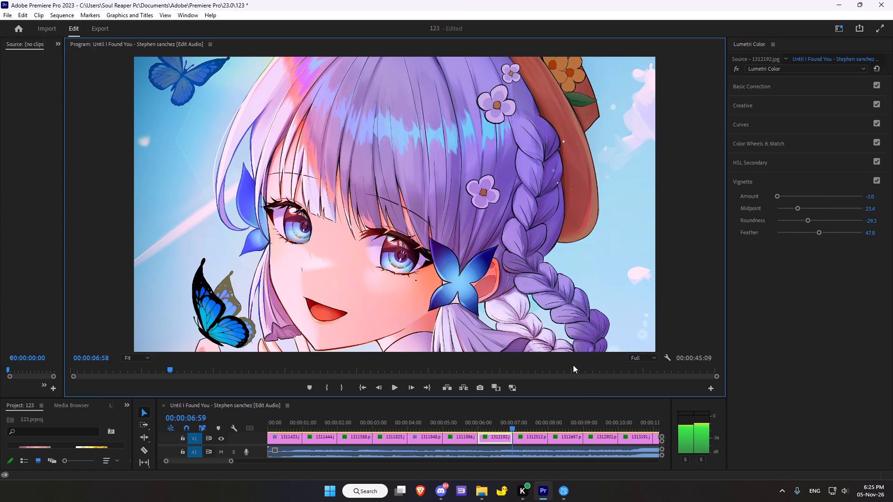
scroll(573, 365, down, 17)
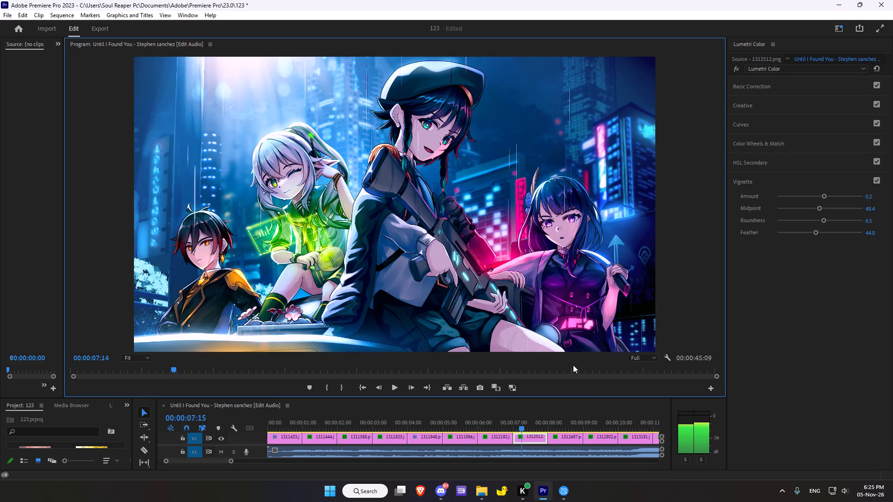
scroll(573, 365, down, 13)
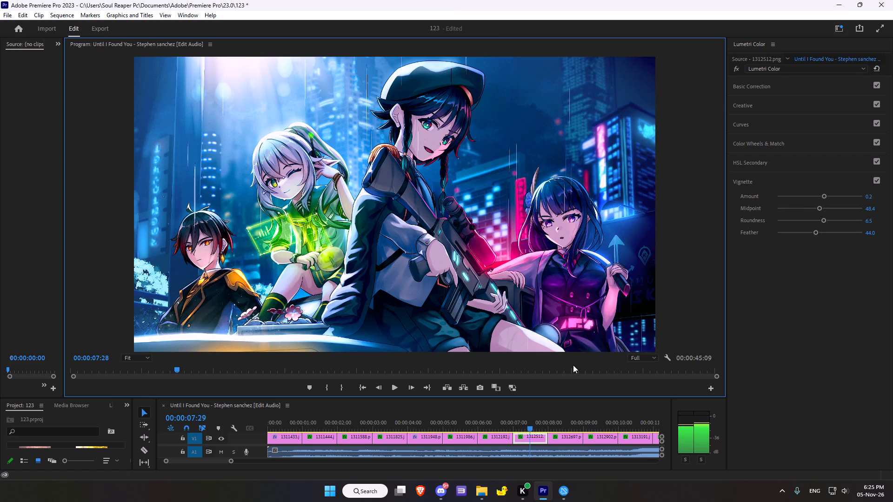
scroll(573, 365, down, 4)
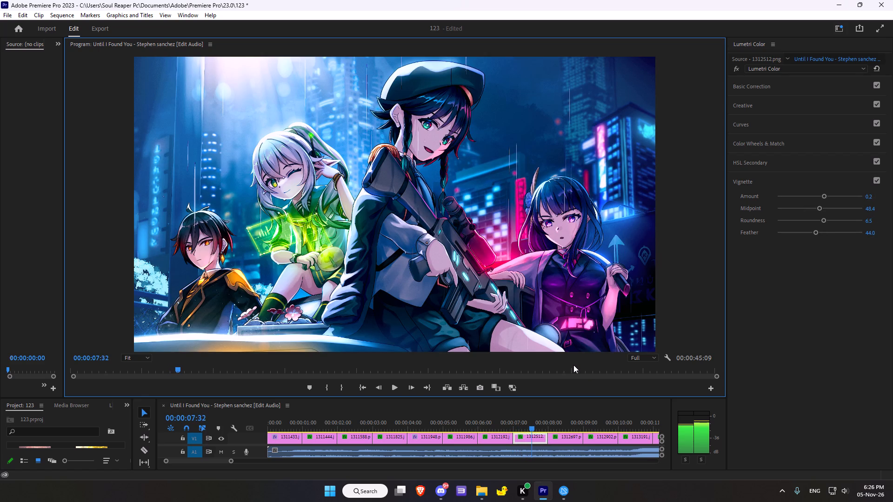
Move the playhead forward to 00:00:08:18, over the 1312697.png clip.
scroll(773, 294, up, 2)
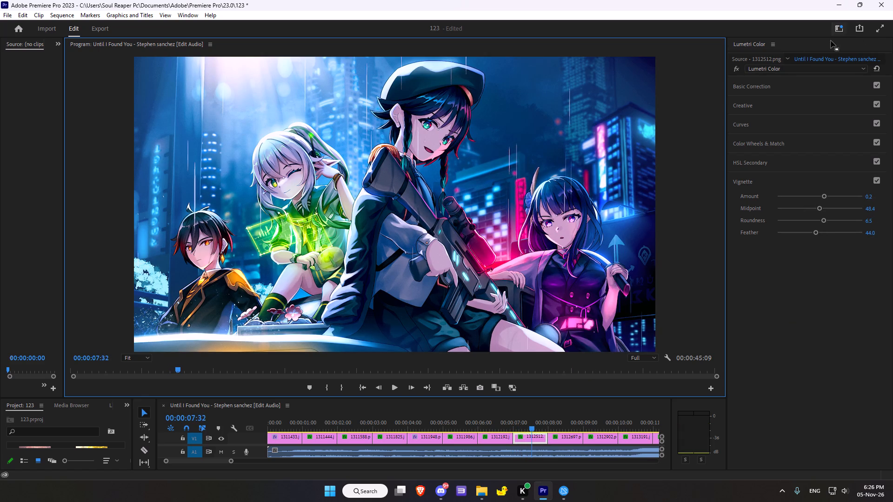
scroll(577, 382, down, 7)
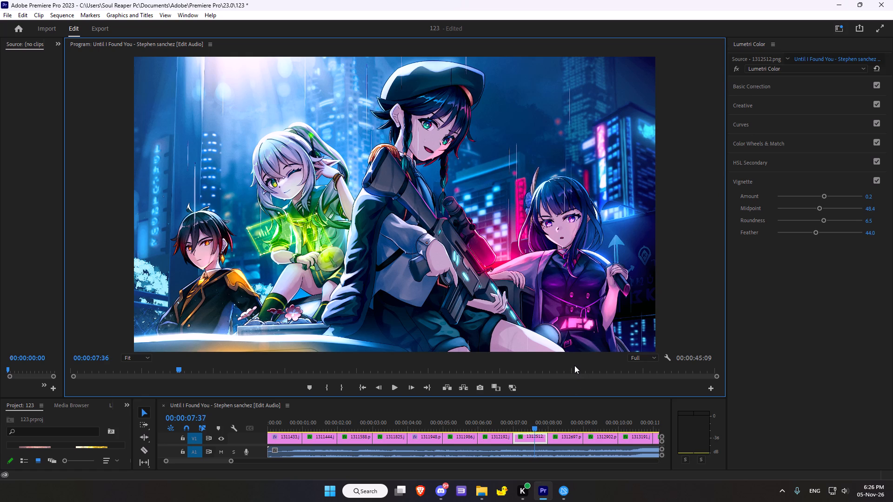
scroll(574, 365, down, 16)
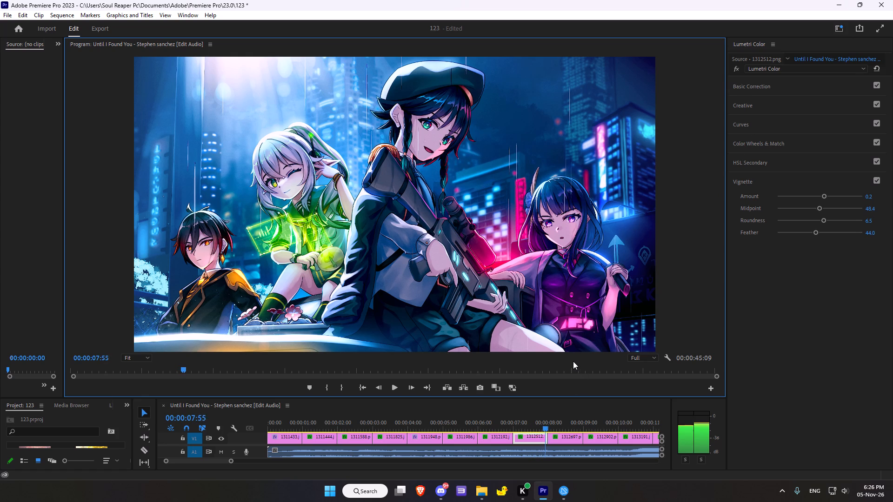
scroll(573, 361, down, 18)
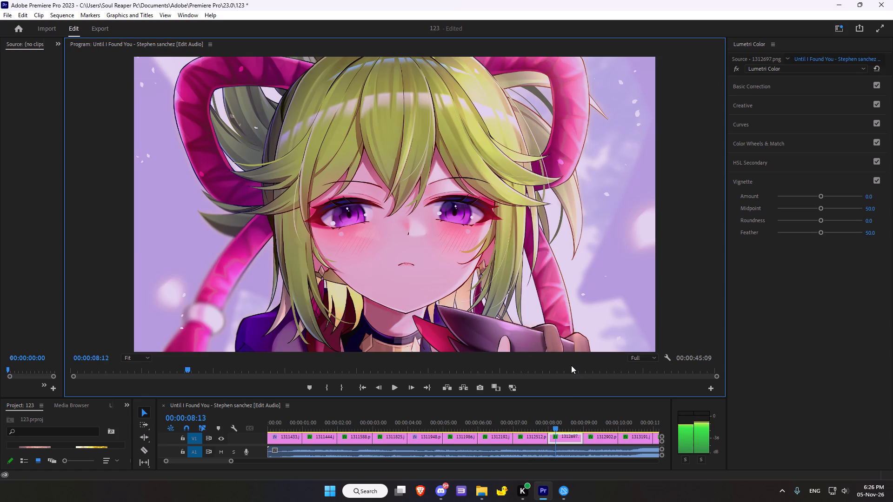
scroll(571, 365, down, 5)
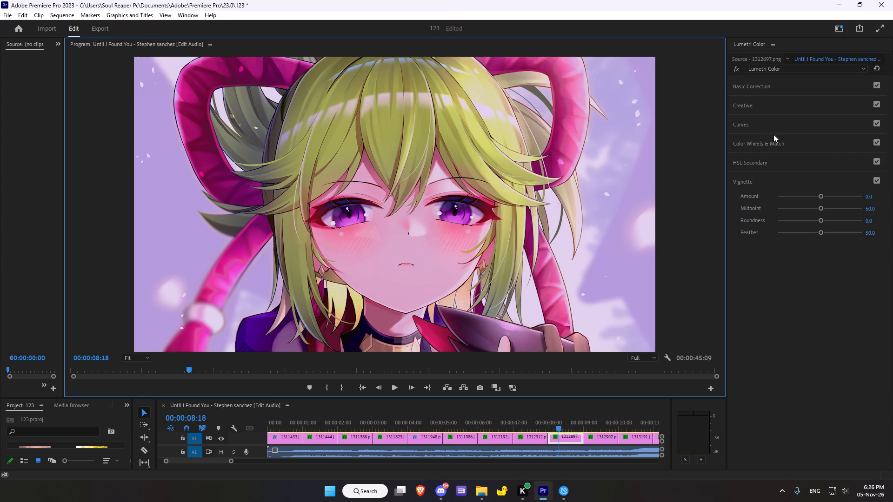
Compare the 1312697.png clip with Lumetri Color bypassed and reset the effect.
click(735, 70)
click(735, 70)
click(877, 70)
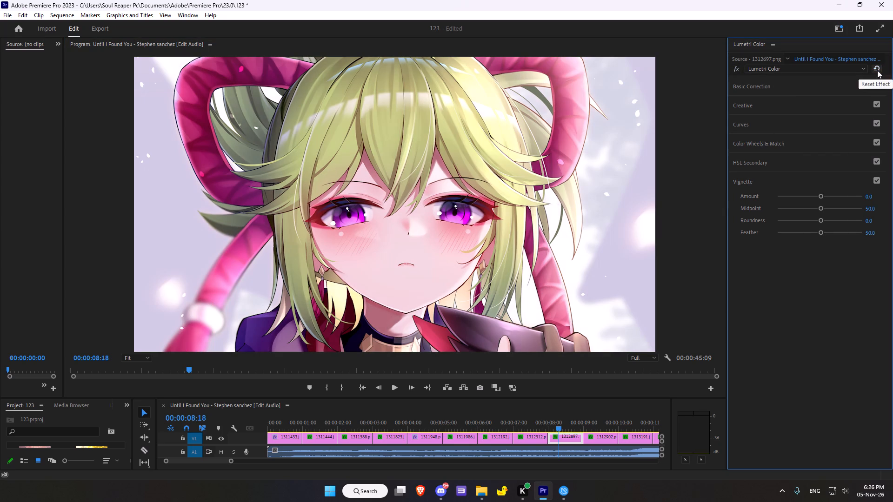
In Basic Correction, set the 1312697.png clip's Temperature to 8.7 and Tint to 3.3.
click(750, 88)
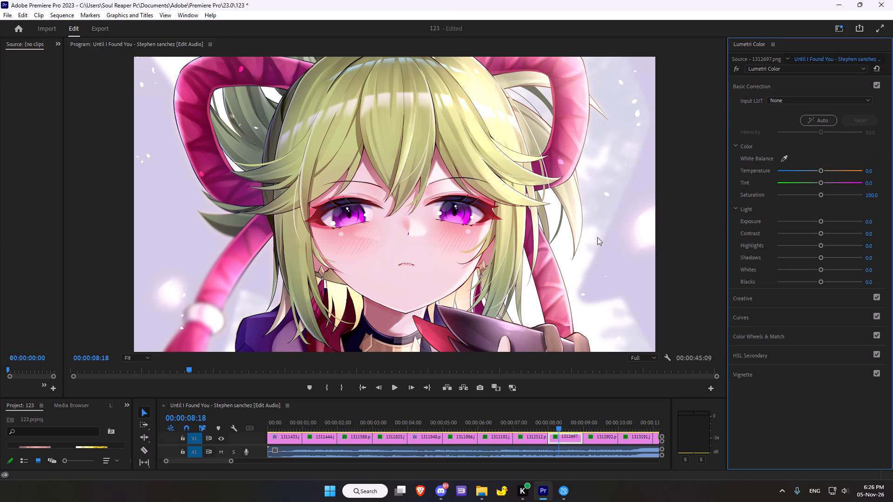
click(821, 171)
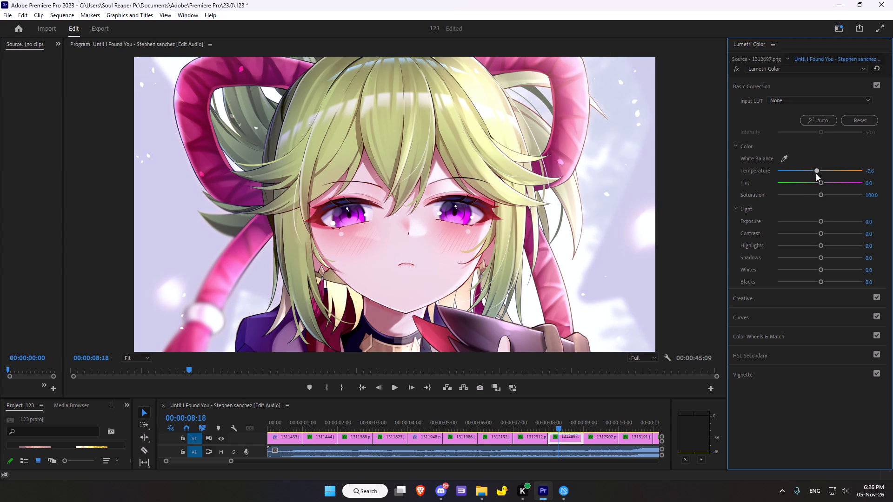
drag(821, 183, 821, 180)
drag(821, 180, 827, 177)
drag(827, 177, 820, 177)
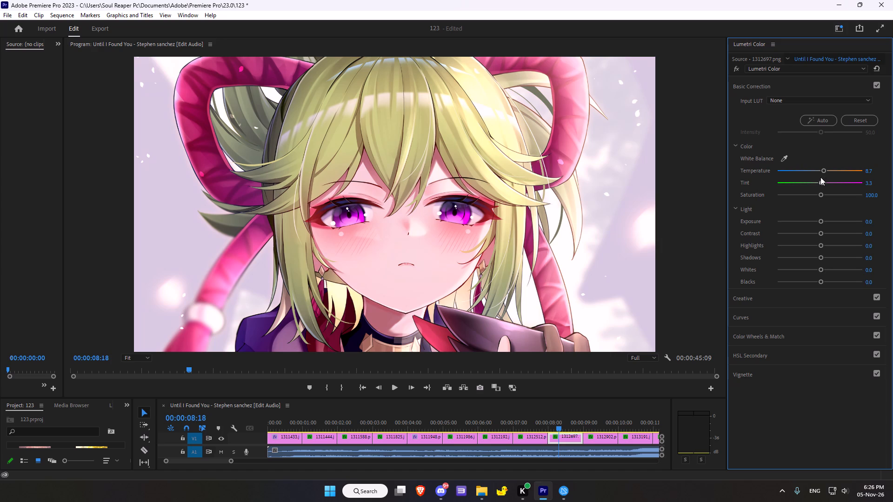
Toggle the Lumetri Color bypass to compare the 1312697.png clip with and without the correction.
click(736, 70)
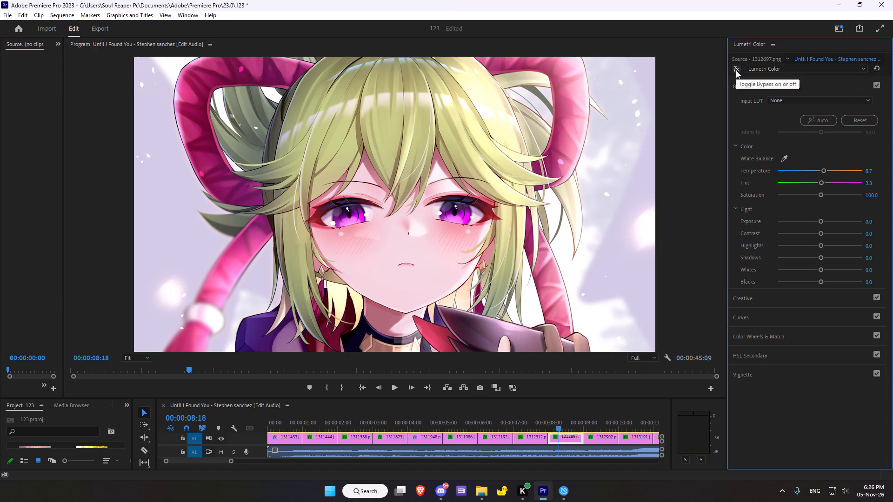
click(736, 70)
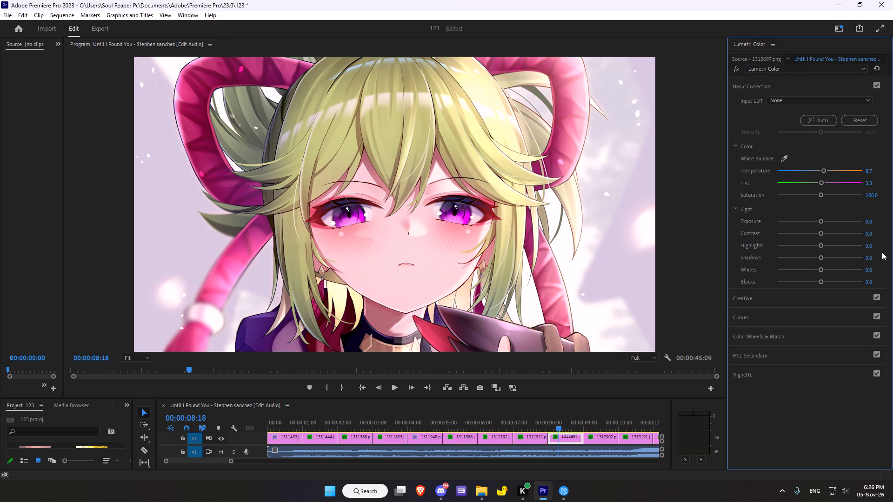
In Basic Correction, set the 1312697.png clip's Exposure to 0.5, Contrast to -80.4 and Highlights to -28.3.
drag(821, 220, 819, 218)
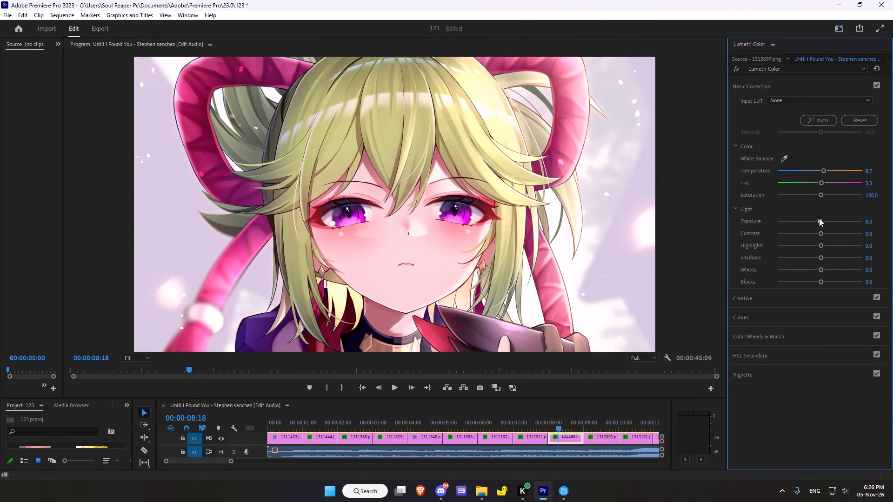
drag(819, 218, 824, 216)
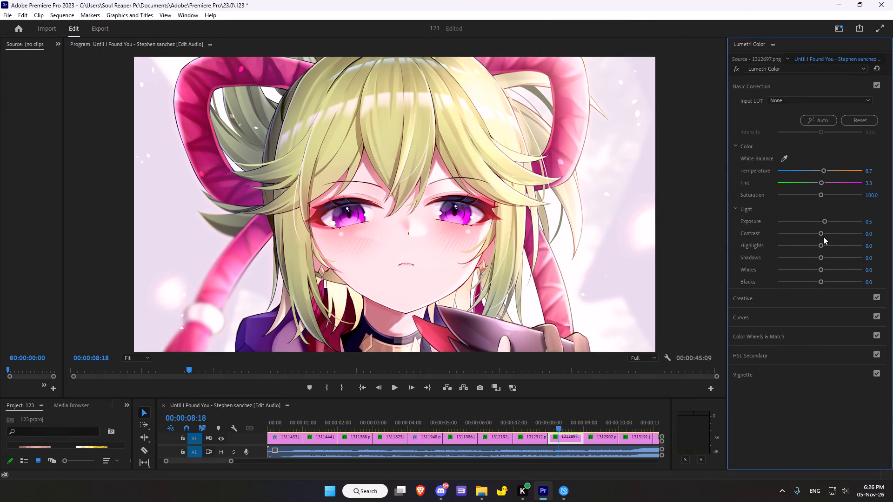
drag(822, 233, 806, 232)
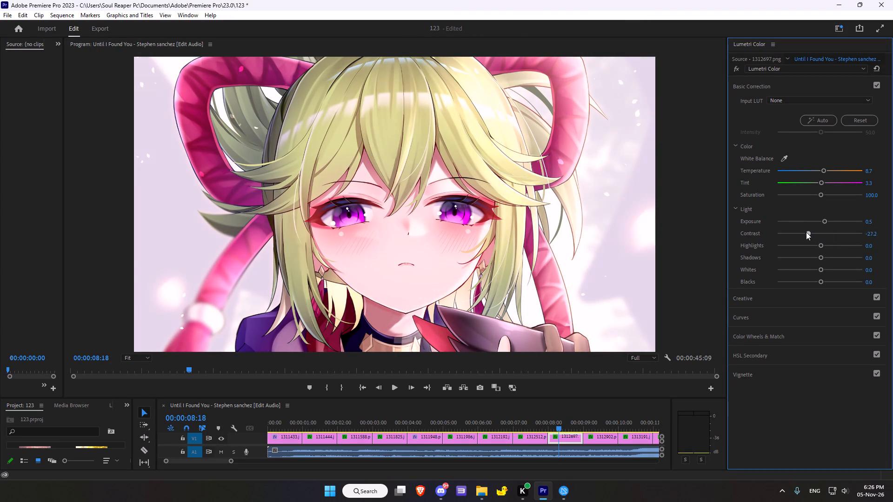
drag(806, 232, 805, 232)
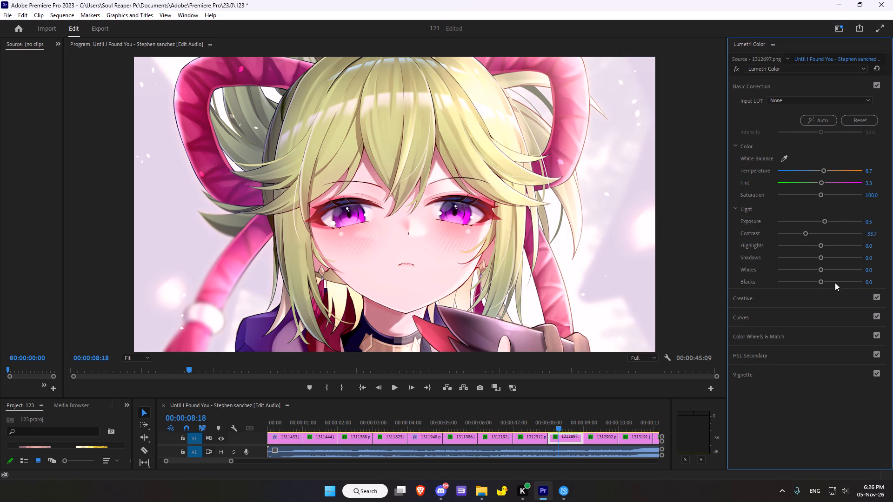
drag(823, 244, 812, 241)
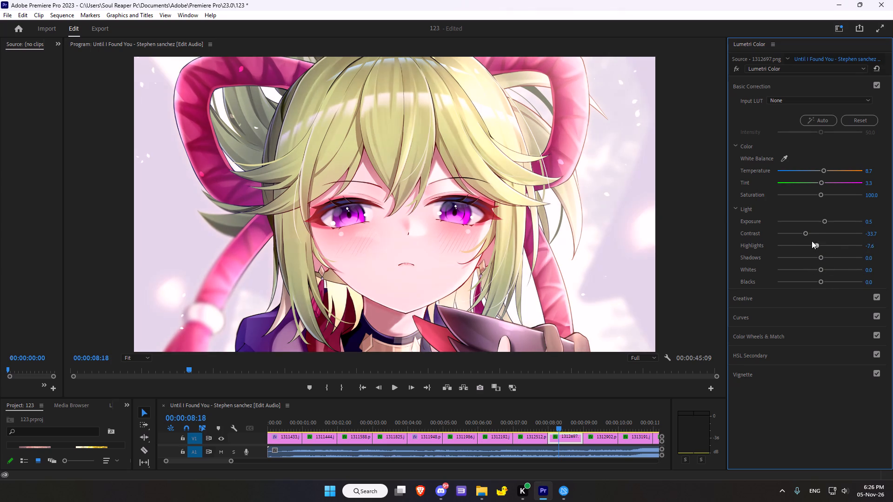
drag(812, 241, 807, 240)
drag(807, 232, 813, 232)
drag(813, 232, 792, 231)
drag(792, 231, 785, 230)
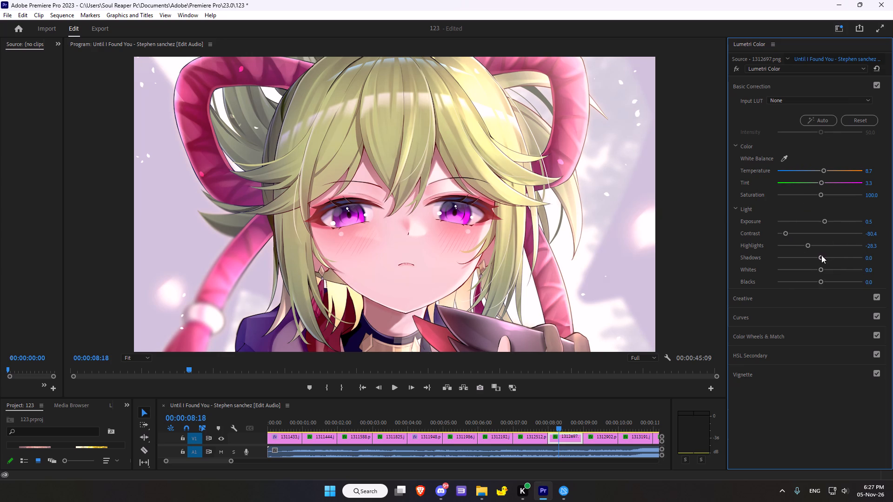
Lower the 1312697.png clip's Shadows to -22.8, Whites to -13.0 and Blacks to -34.8.
drag(821, 255, 809, 255)
drag(820, 268, 804, 271)
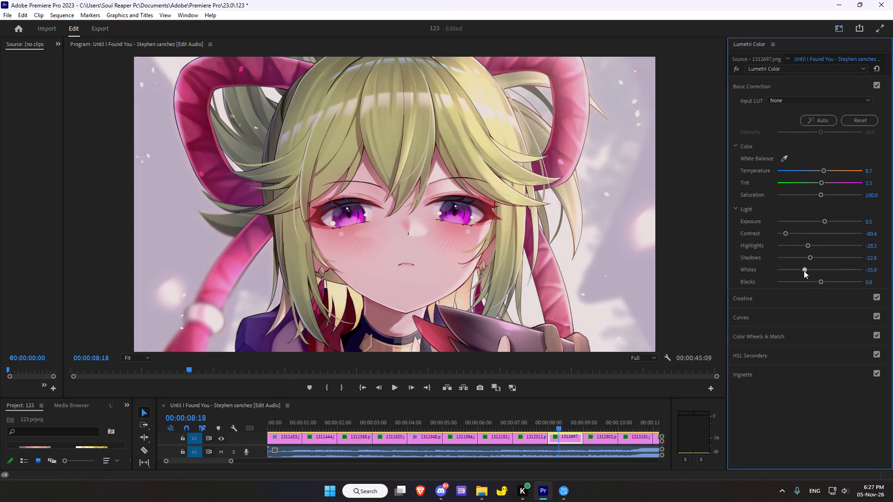
drag(804, 271, 813, 264)
drag(820, 281, 813, 275)
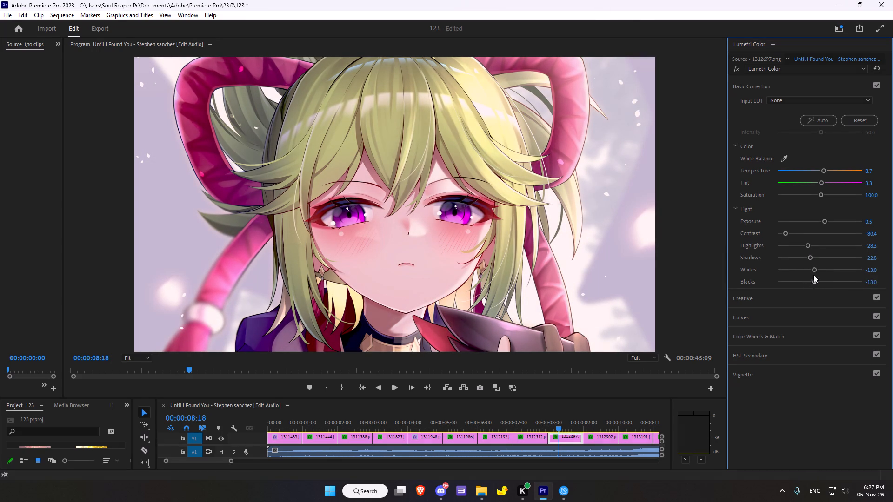
drag(813, 275, 804, 275)
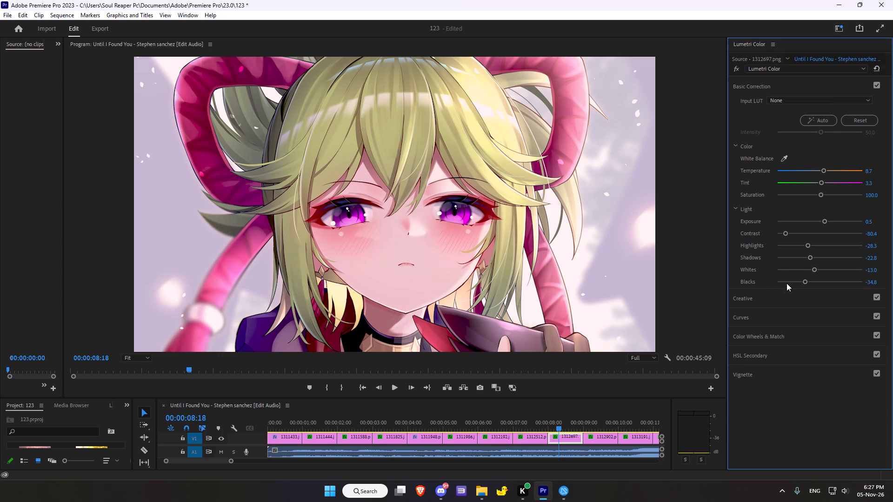
In the Creative adjustments, change the Sharpen amount of the 1312697.png clip.
scroll(815, 292, down, 1)
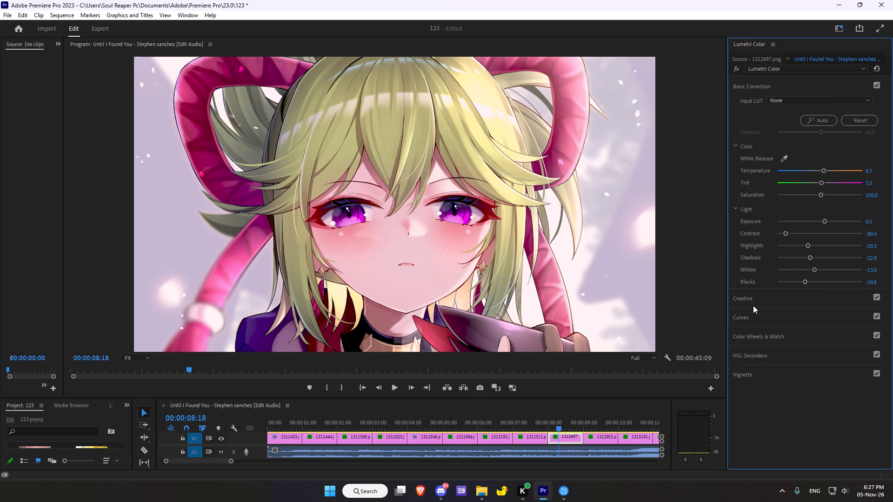
click(751, 295)
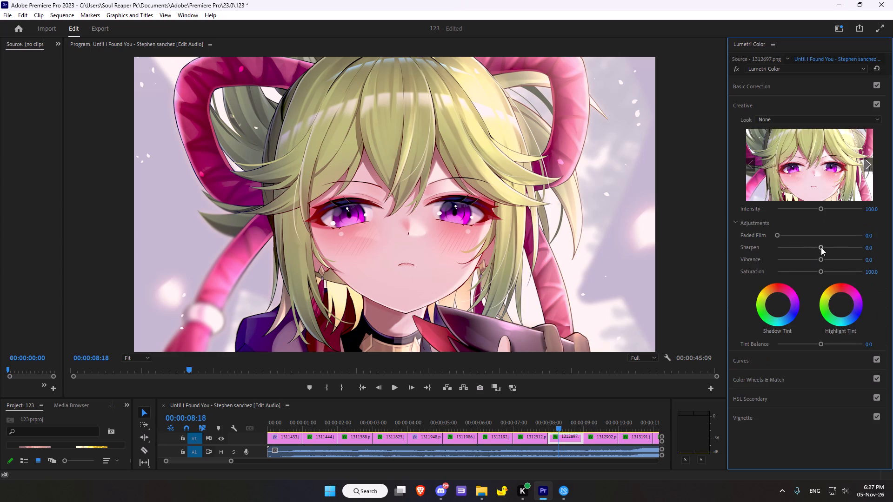
click(821, 247)
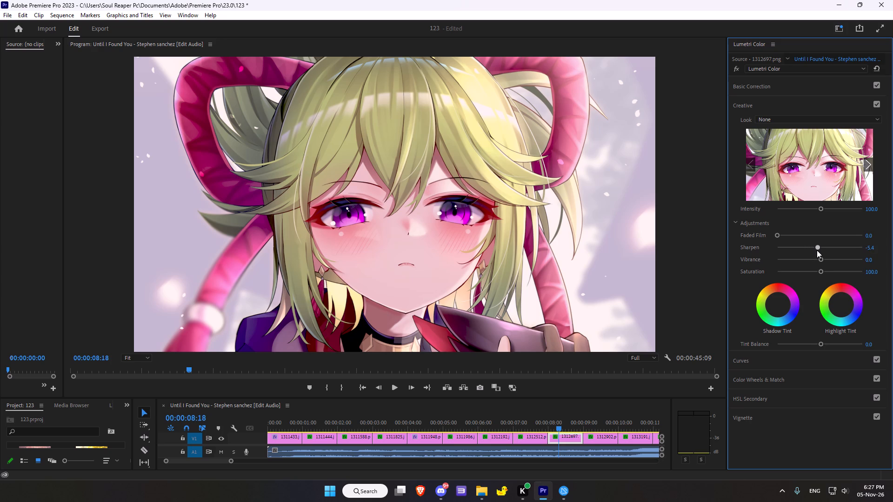
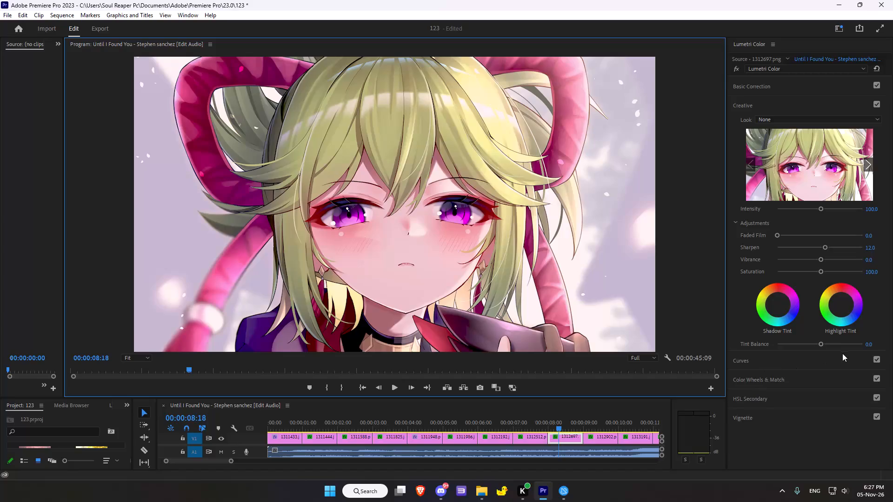
Set the 1312697.png clip's Creative Saturation to 112.0.
click(822, 271)
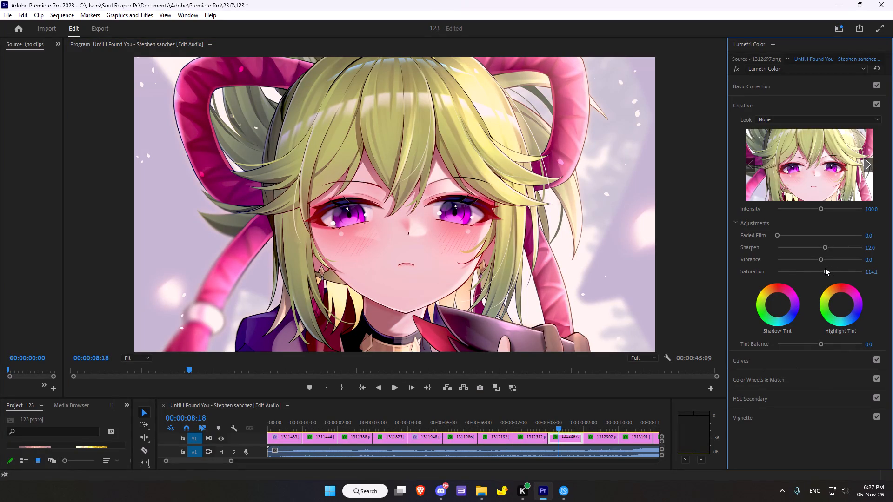
Shift the Shadow Tint slightly toward yellow-green and set the Highlight Tint point near neutral for the 1312697.png clip.
drag(779, 304, 790, 285)
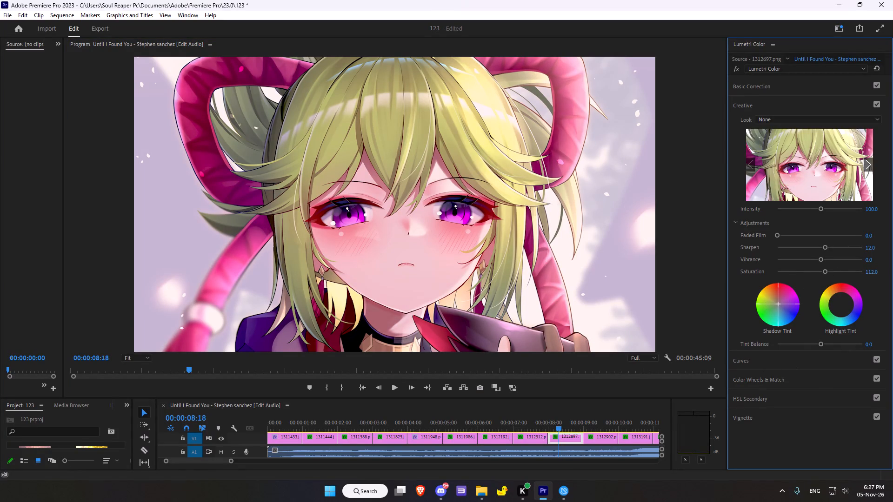
drag(790, 285, 841, 274)
drag(841, 274, 672, 282)
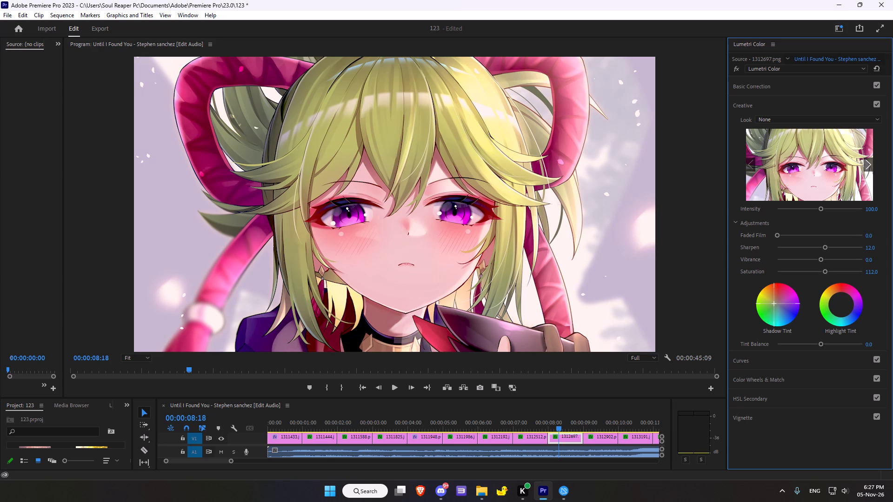
drag(672, 282, 697, 266)
drag(842, 304, 848, 289)
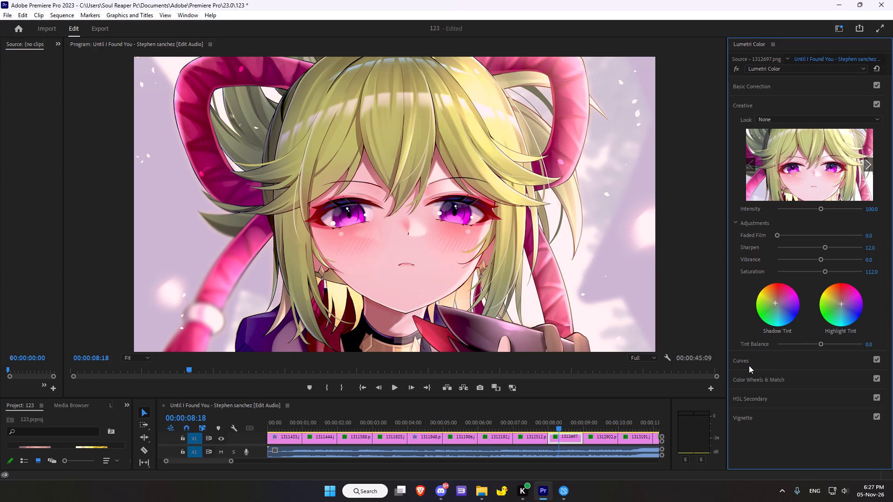
Add a midtone point to the white RGB curve of the 1312697.png clip and raise it slightly.
click(745, 364)
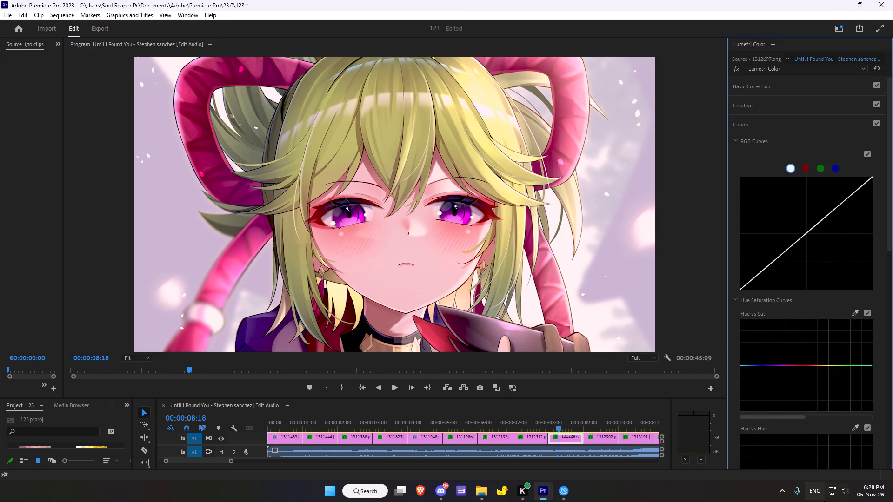
click(808, 233)
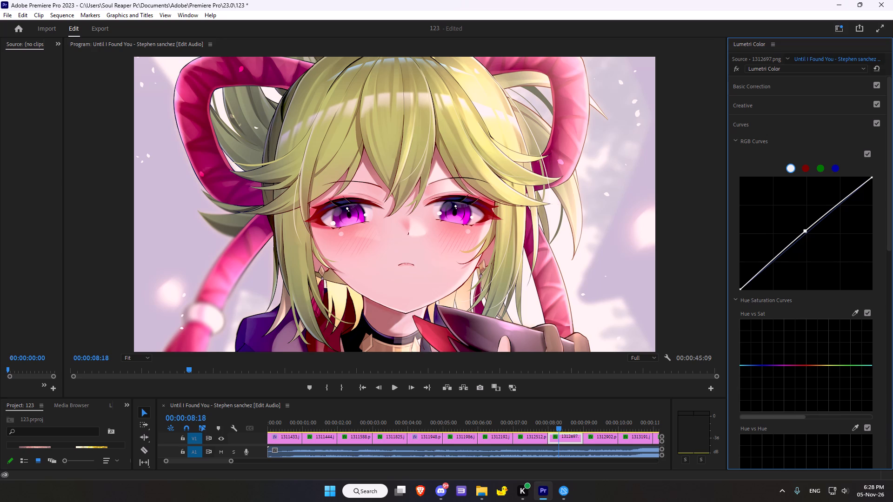
Sample the yellow-green hair for the Hue vs Sat curve and raise the yellow centre point slightly to boost its saturation.
click(858, 310)
click(501, 286)
drag(829, 367, 829, 356)
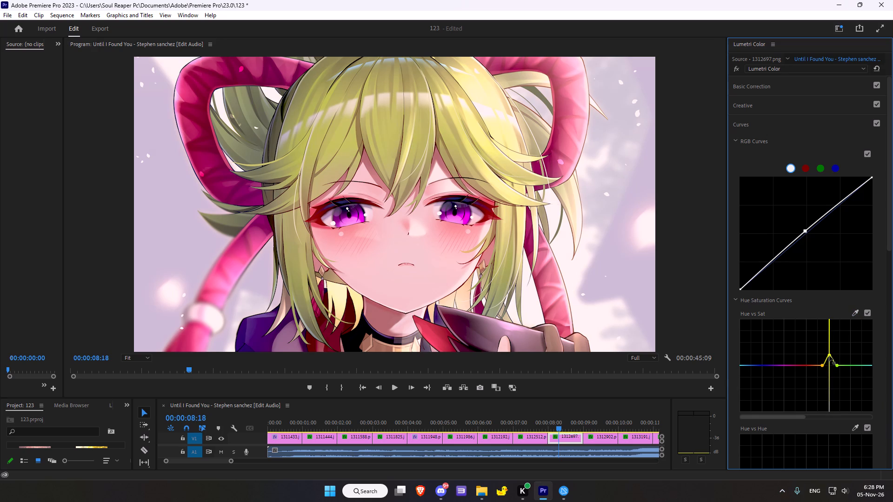
drag(829, 356, 829, 358)
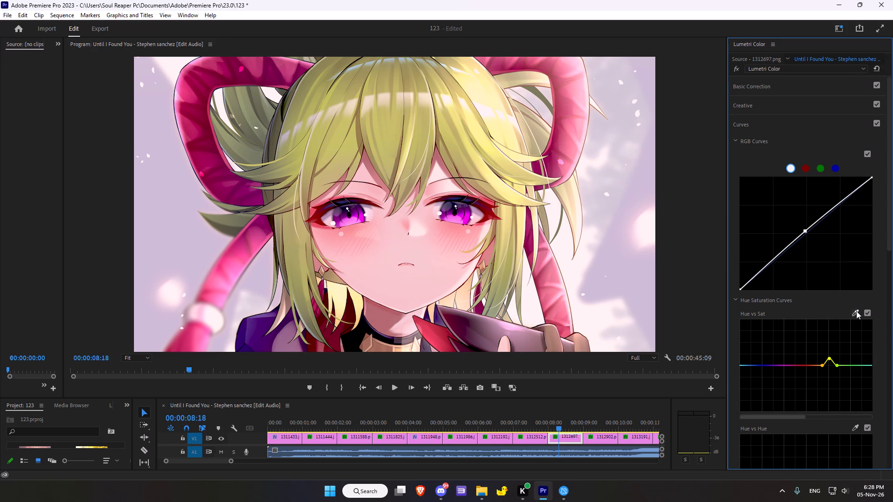
Sample the red area below the chin for the Hue vs Sat curve and raise its centre point slightly.
click(856, 311)
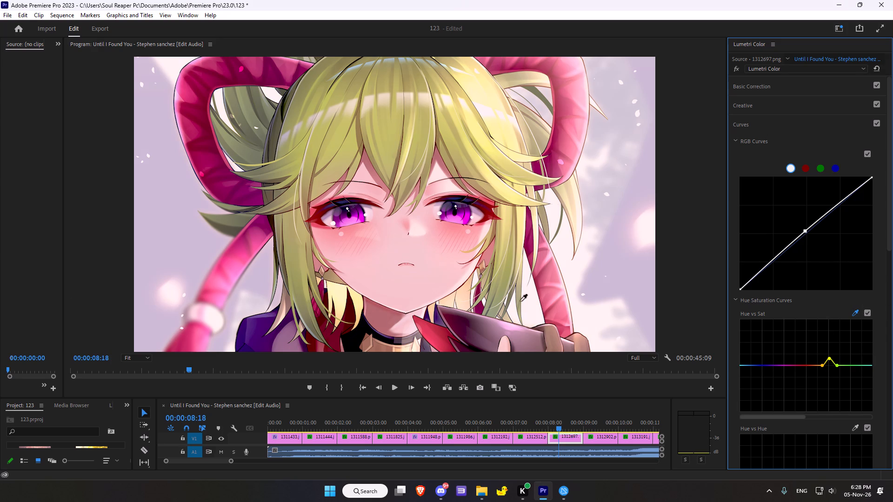
click(441, 335)
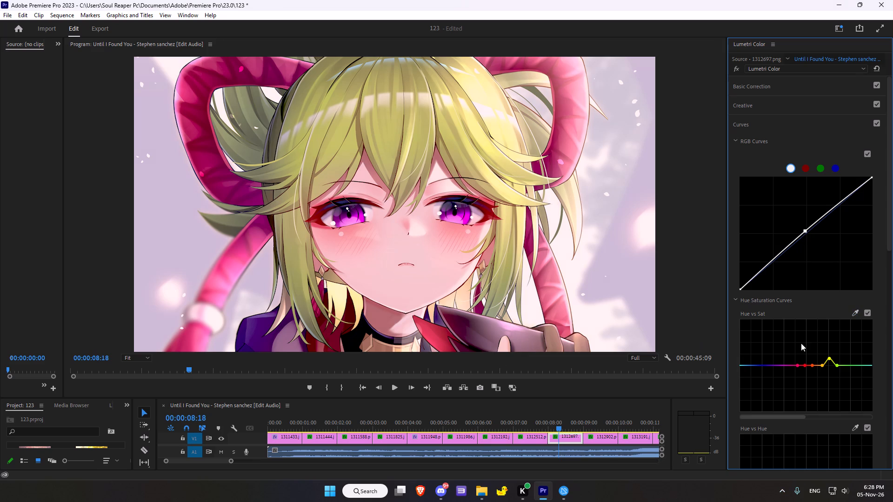
click(805, 366)
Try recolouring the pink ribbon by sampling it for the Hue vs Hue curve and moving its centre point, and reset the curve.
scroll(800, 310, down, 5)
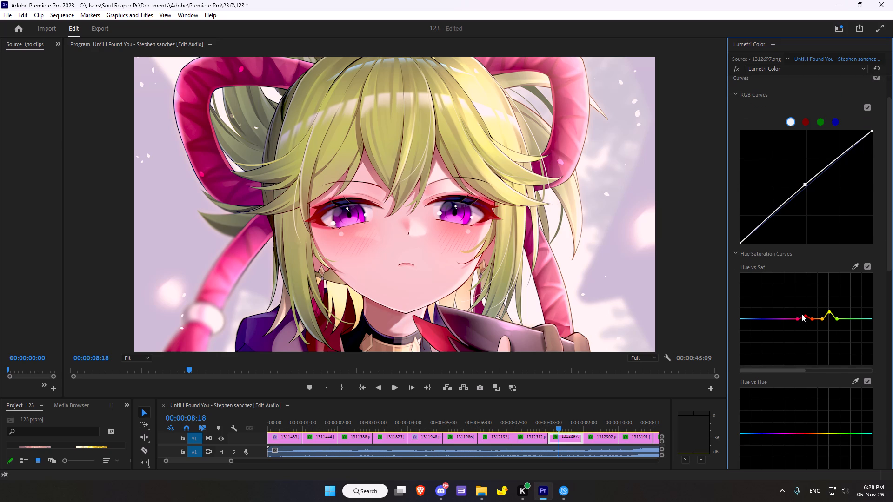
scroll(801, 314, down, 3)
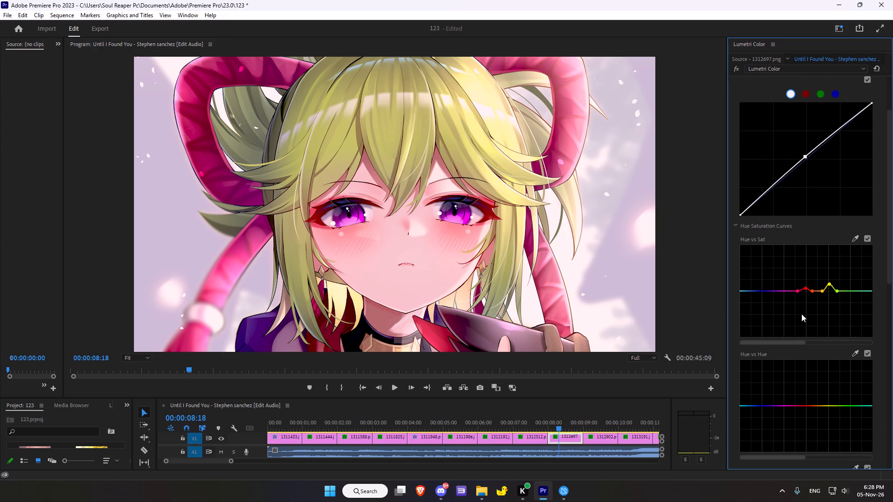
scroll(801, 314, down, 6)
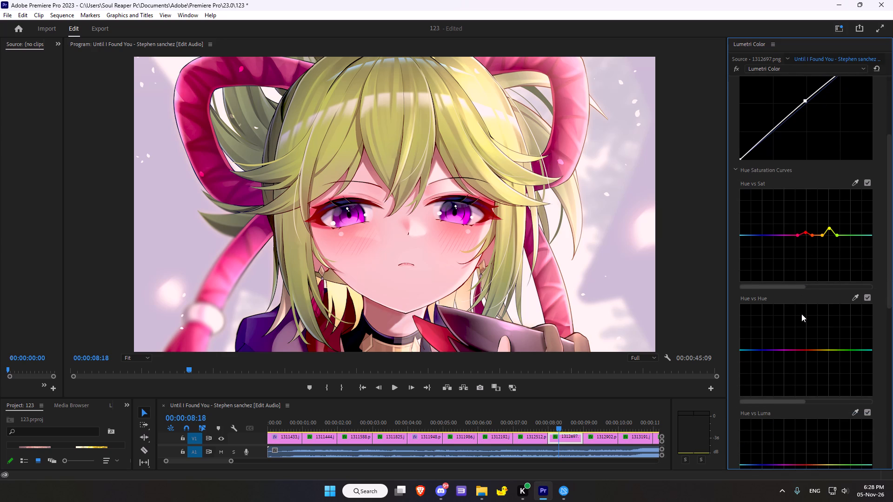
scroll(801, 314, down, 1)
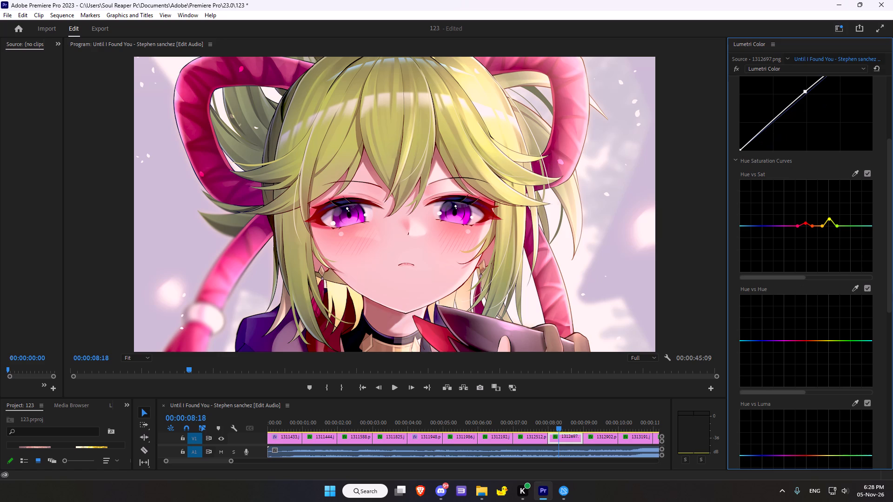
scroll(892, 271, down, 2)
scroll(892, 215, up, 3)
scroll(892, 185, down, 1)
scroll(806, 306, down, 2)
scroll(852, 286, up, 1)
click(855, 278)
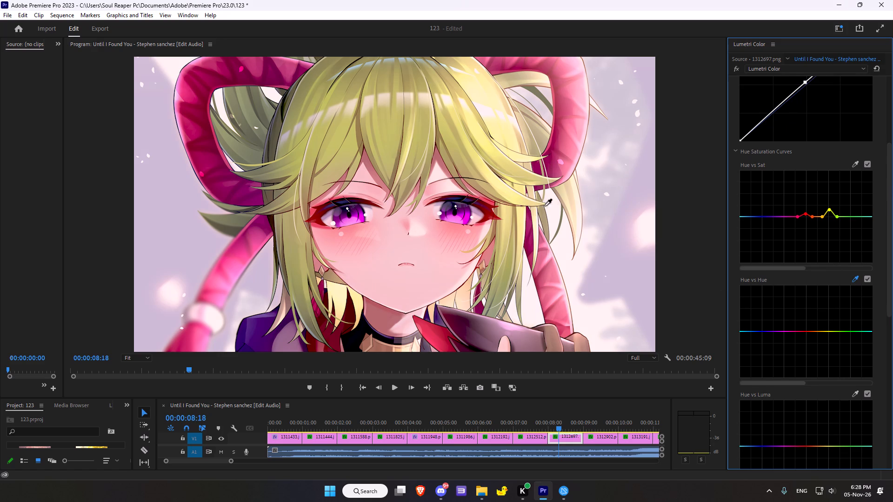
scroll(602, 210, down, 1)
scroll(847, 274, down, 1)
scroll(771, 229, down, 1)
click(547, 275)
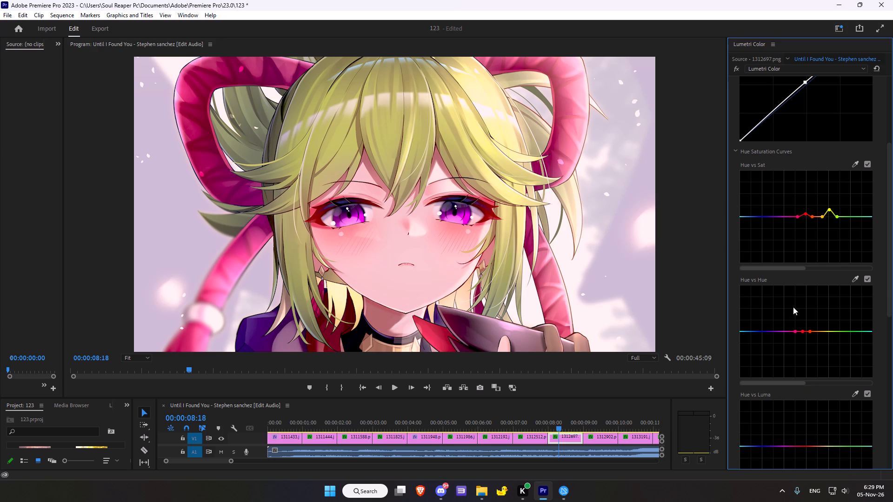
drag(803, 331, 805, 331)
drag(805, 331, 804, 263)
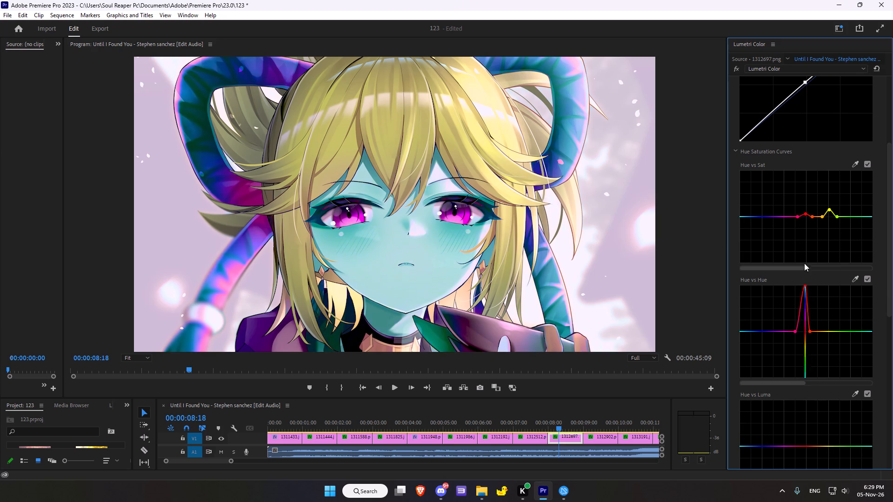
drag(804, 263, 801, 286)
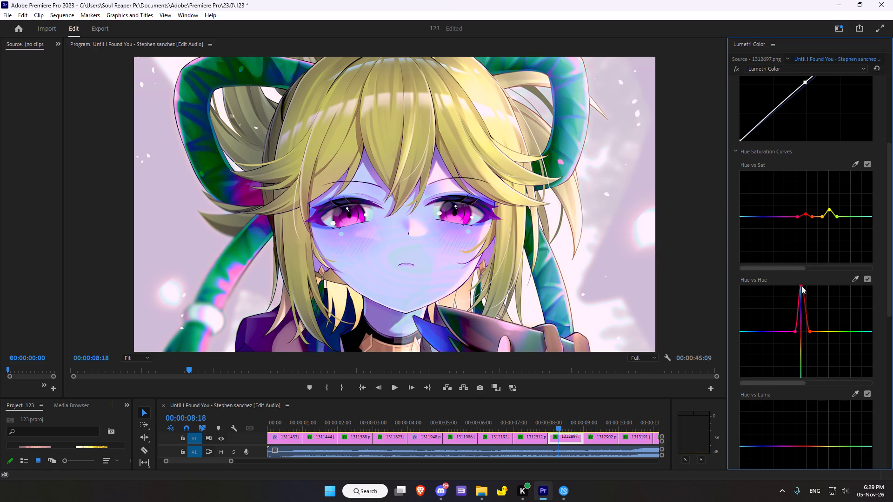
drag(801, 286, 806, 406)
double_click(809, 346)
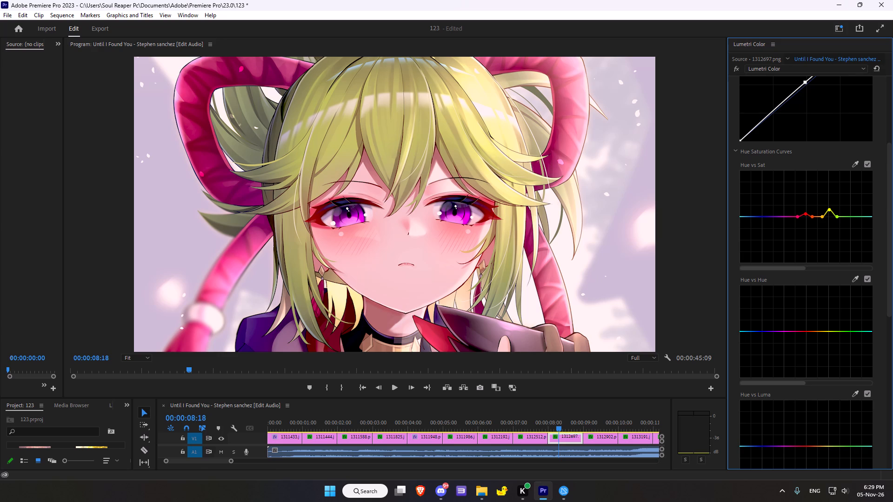
Sample a blue-violet tone beside the neck for the Hue vs Hue curve and adjust its centre point.
scroll(799, 353, down, 1)
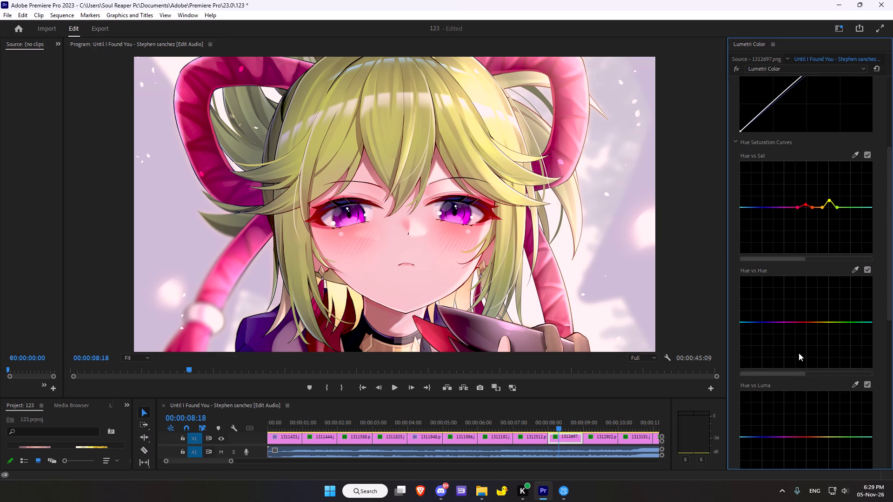
scroll(799, 353, down, 2)
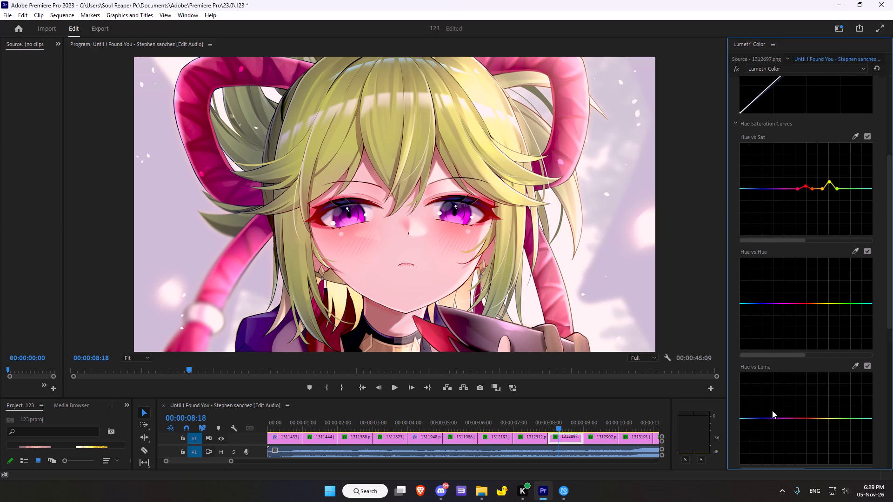
scroll(820, 348, down, 4)
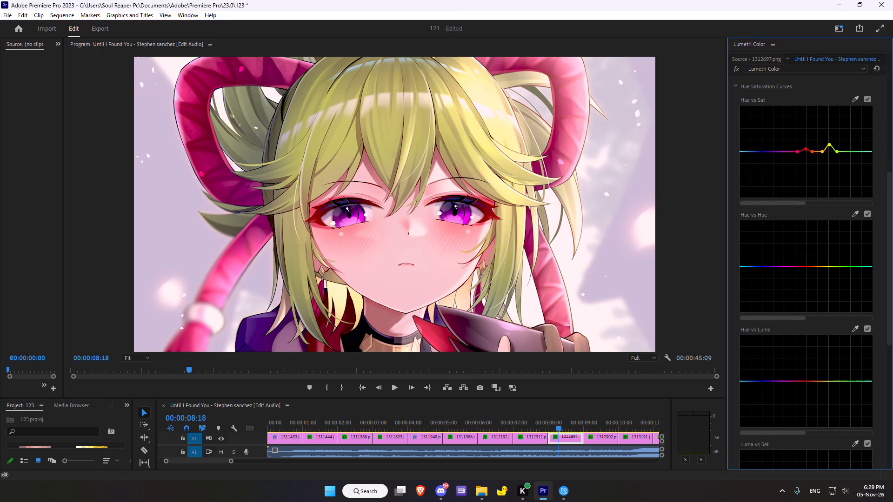
click(852, 217)
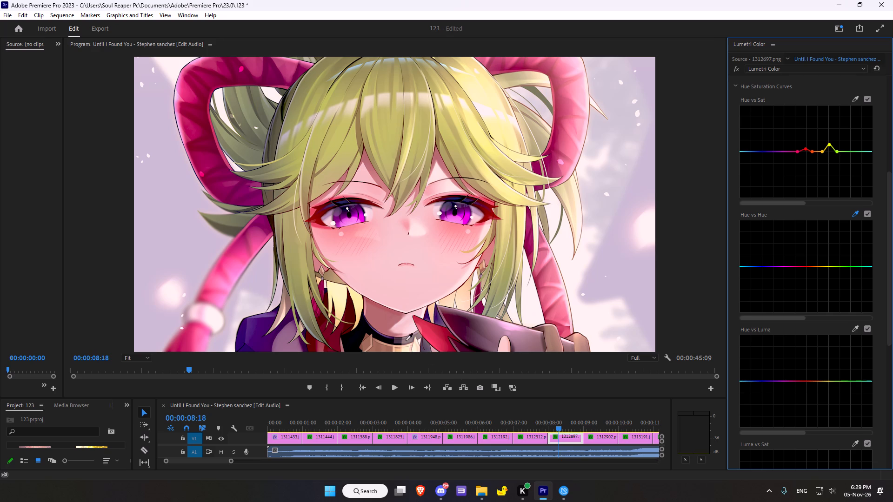
drag(436, 318, 436, 323)
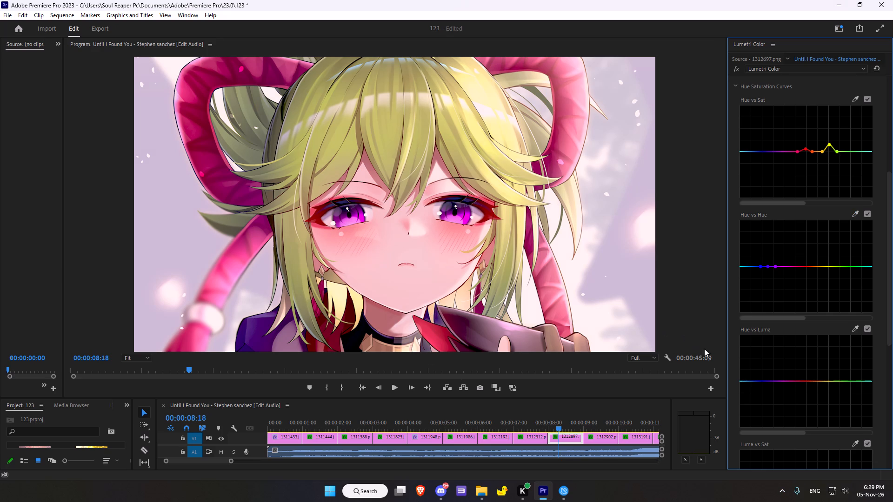
click(769, 267)
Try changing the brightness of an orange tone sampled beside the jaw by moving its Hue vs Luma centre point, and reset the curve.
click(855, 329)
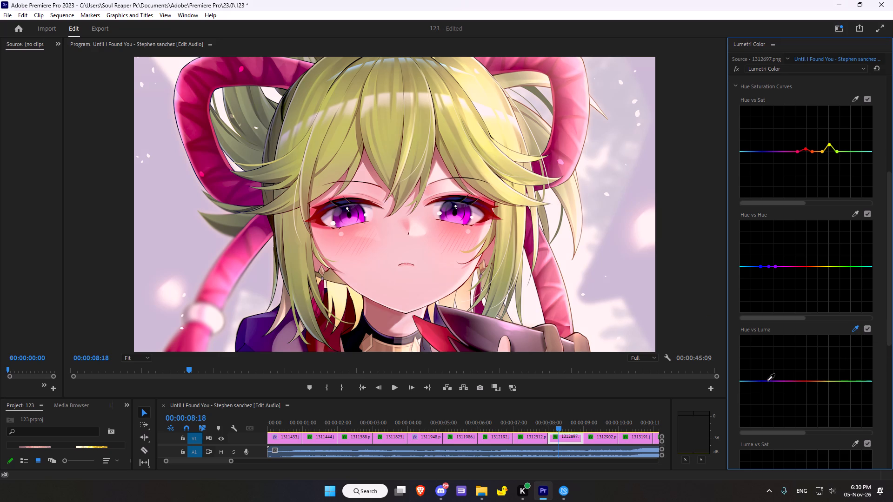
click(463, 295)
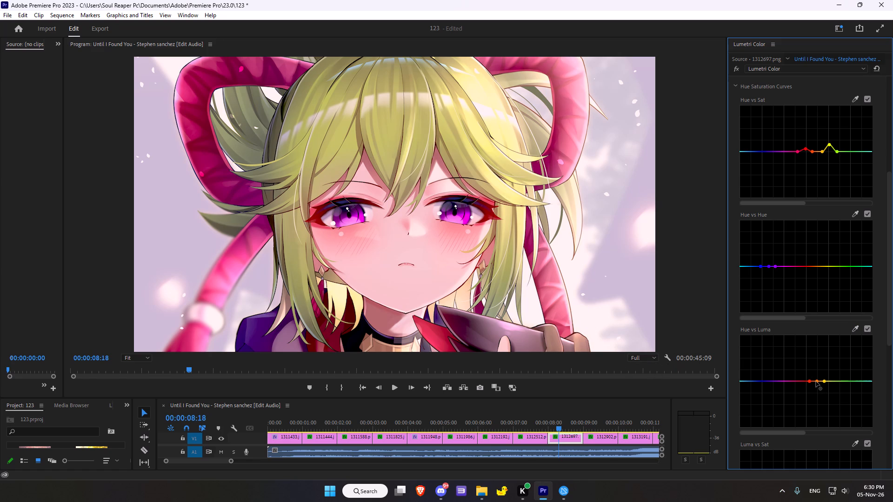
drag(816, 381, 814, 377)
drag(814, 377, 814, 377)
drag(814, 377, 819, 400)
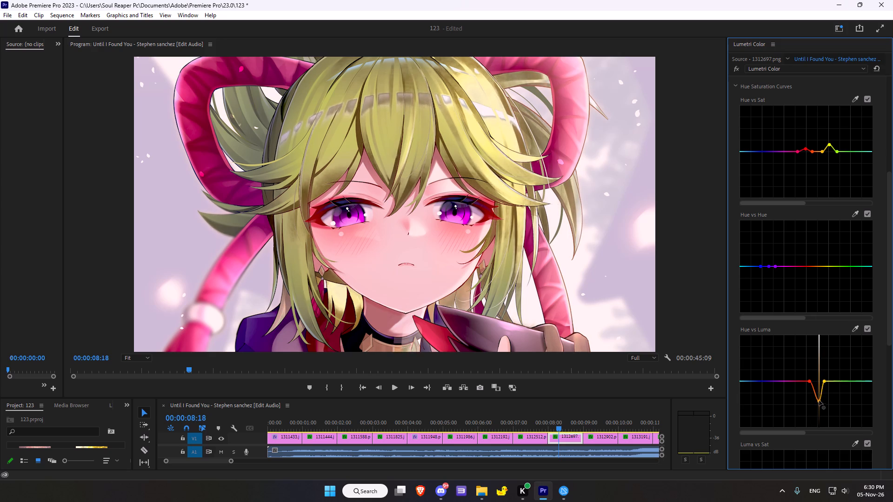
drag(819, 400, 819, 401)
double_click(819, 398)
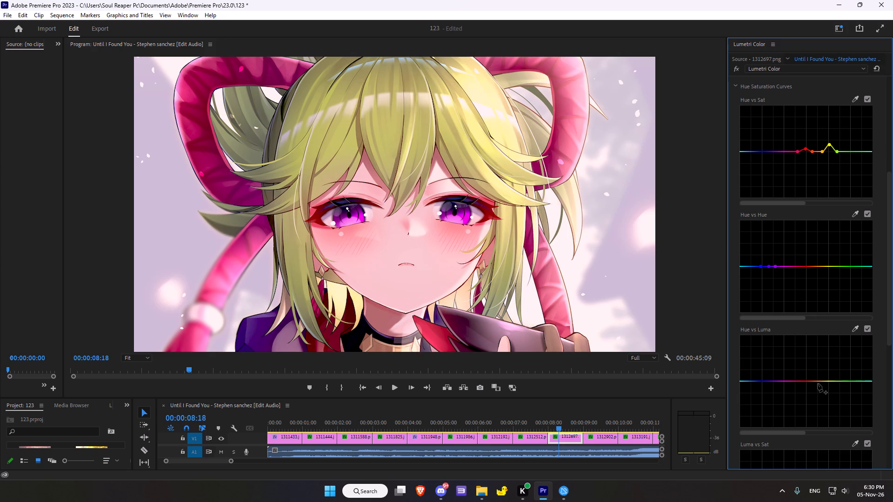
Sample the tan collar below the chin for the Luma vs Sat curve and raise its centre point into a moderate peak.
scroll(818, 383, down, 6)
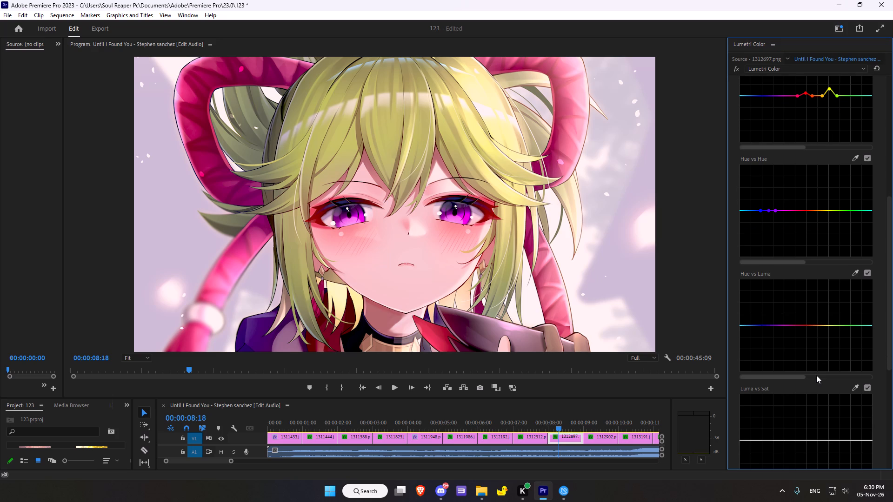
scroll(816, 375, down, 4)
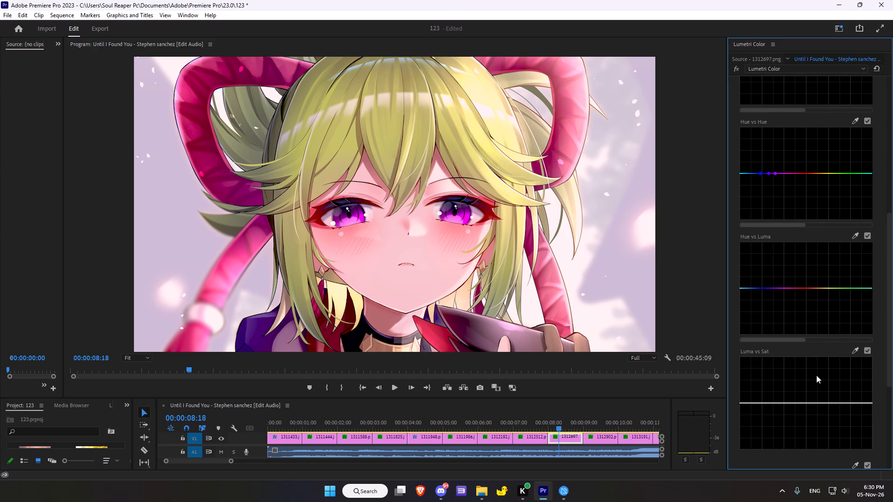
scroll(816, 375, down, 4)
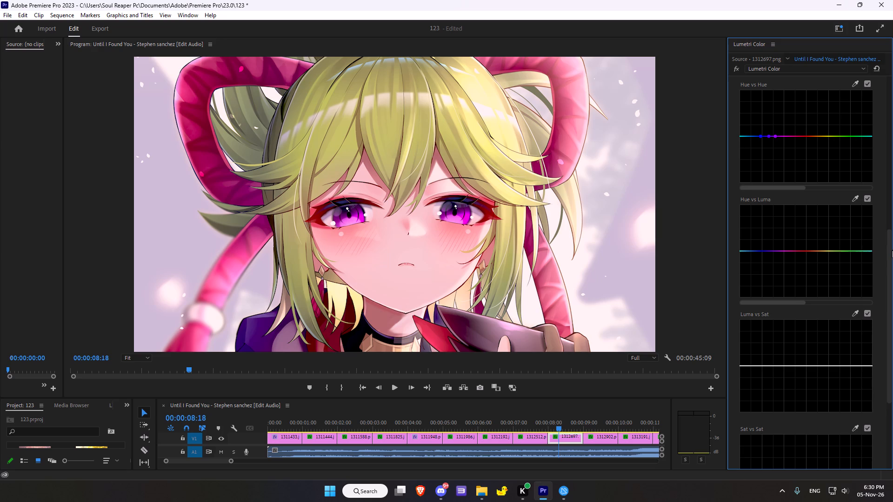
click(853, 312)
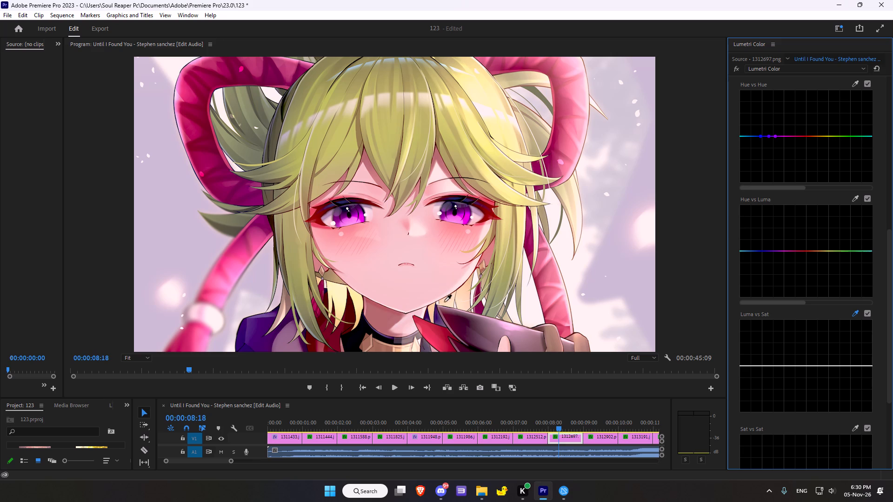
click(385, 347)
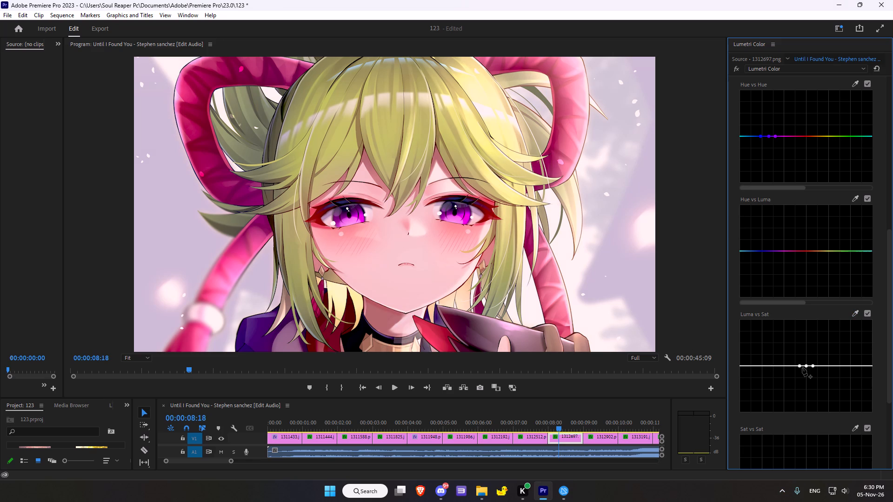
drag(807, 366, 807, 369)
drag(807, 369, 803, 366)
drag(803, 366, 809, 339)
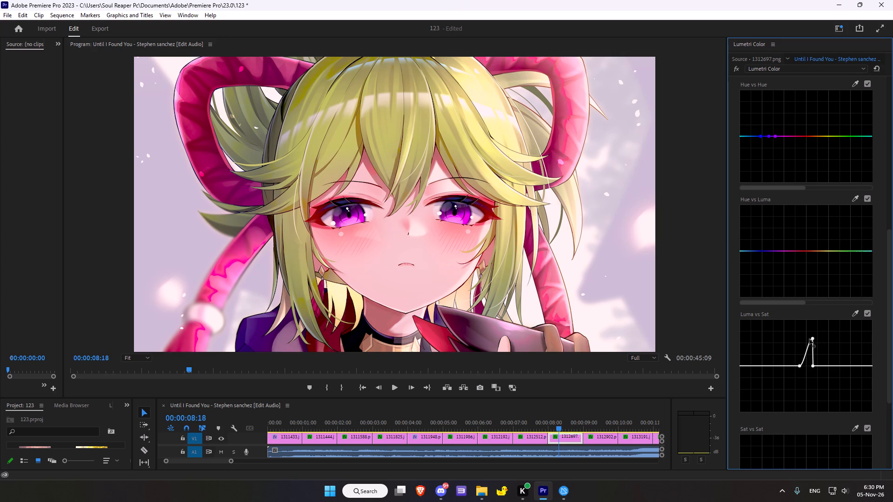
drag(809, 339, 802, 348)
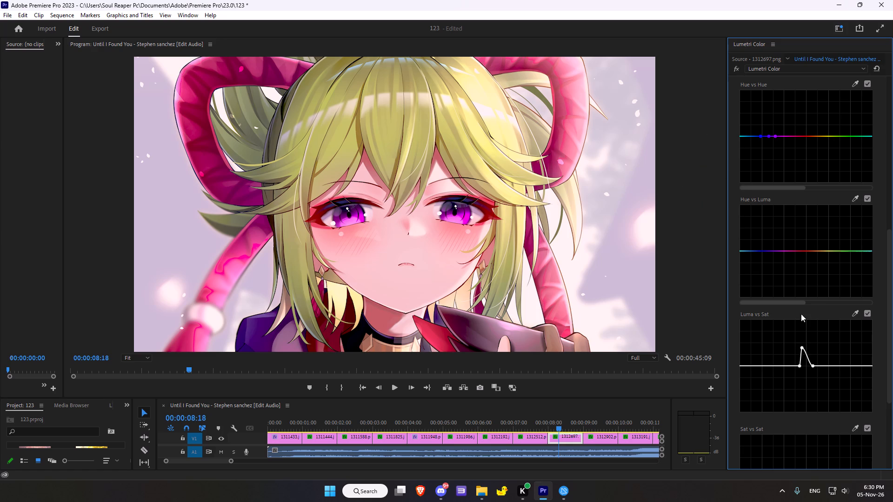
Sample the pale lavender background for the Sat vs Sat curve and raise its centre point to nearly the top of the graph.
scroll(813, 298, down, 6)
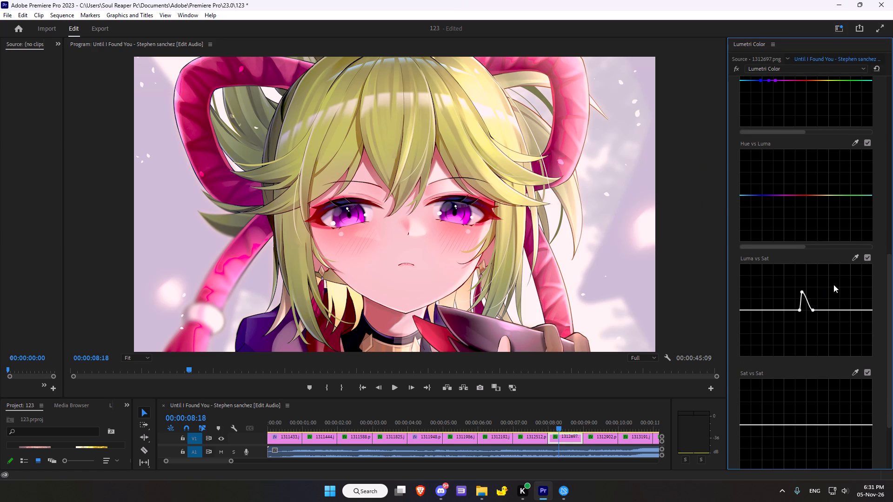
scroll(839, 384, down, 2)
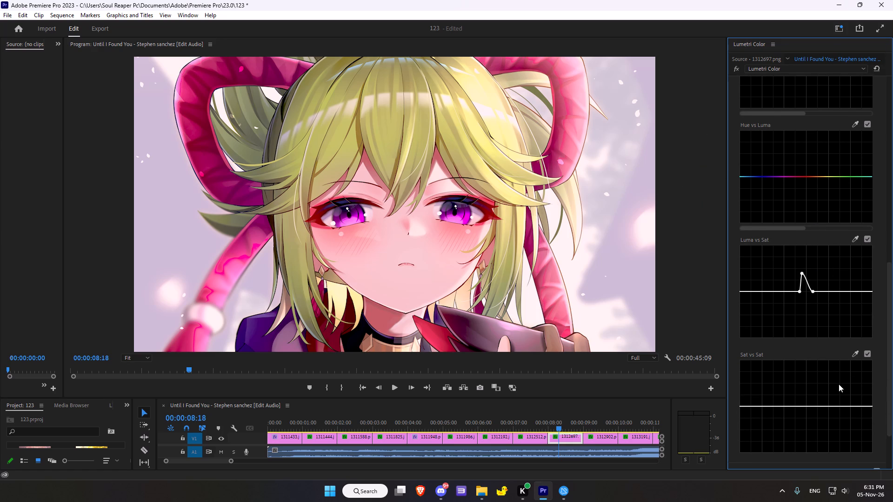
click(852, 357)
scroll(613, 296, down, 5)
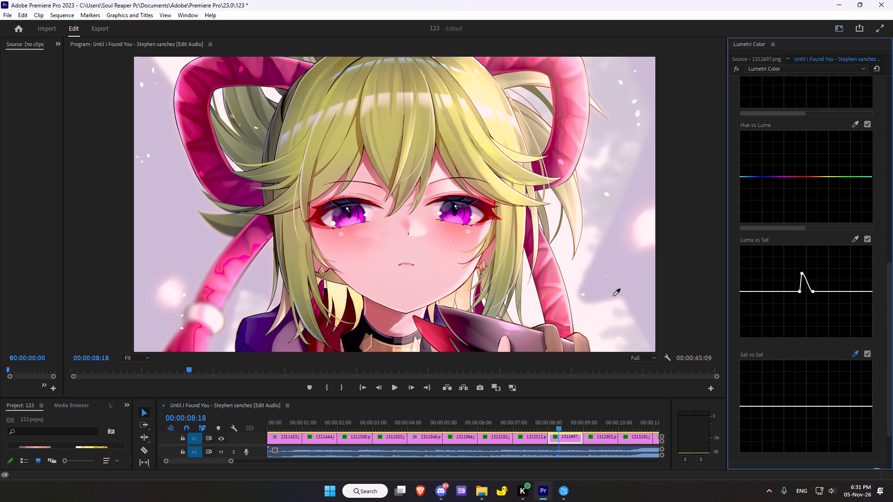
scroll(467, 345, up, 4)
click(643, 192)
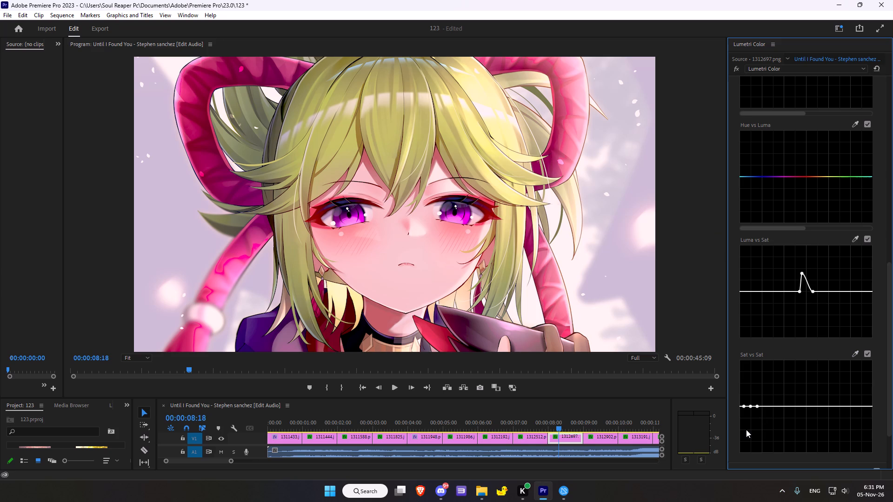
drag(750, 408, 761, 407)
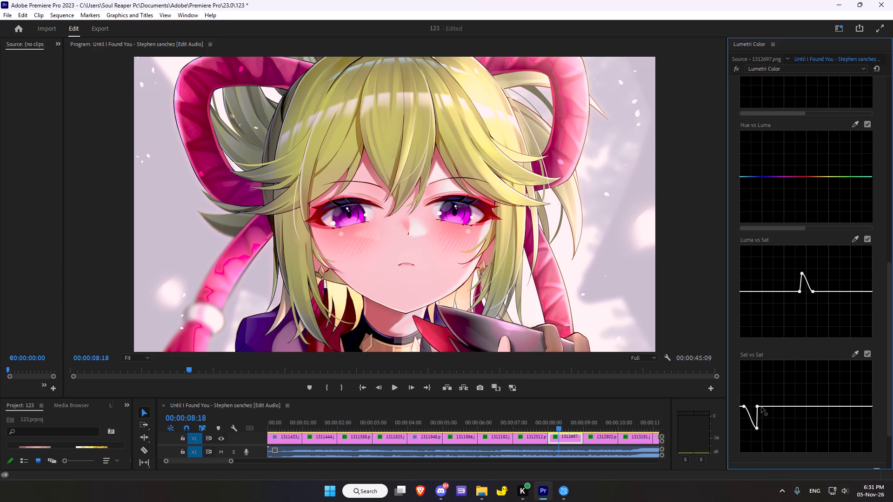
drag(761, 407, 741, 348)
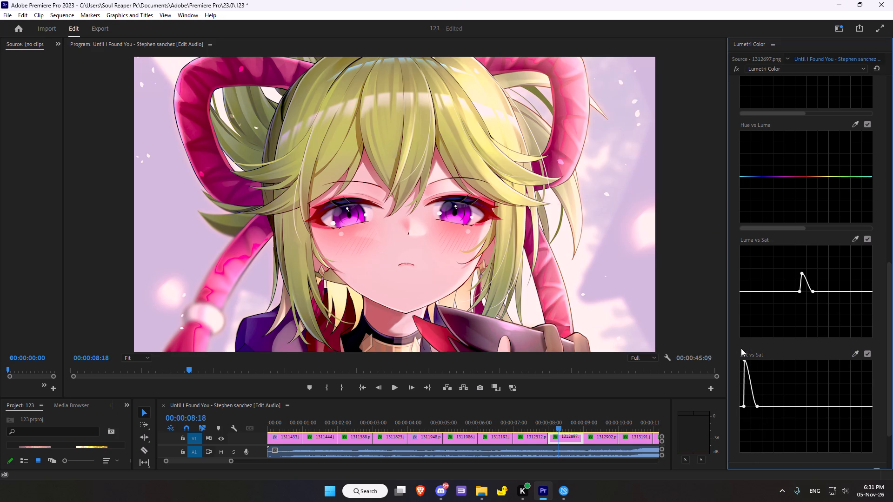
drag(741, 348, 749, 360)
drag(749, 360, 750, 366)
Add a point on each slope of the Sat vs Sat peak and lower the centre point to flatten the peak.
scroll(788, 386, down, 5)
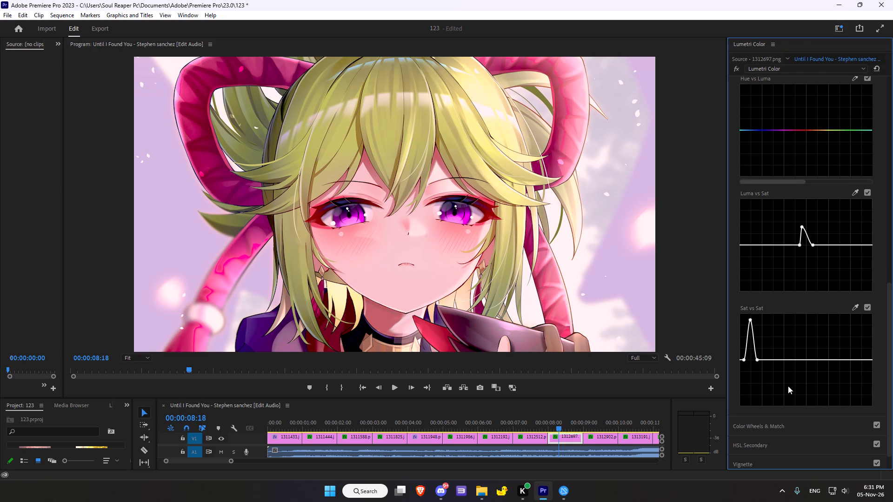
click(753, 330)
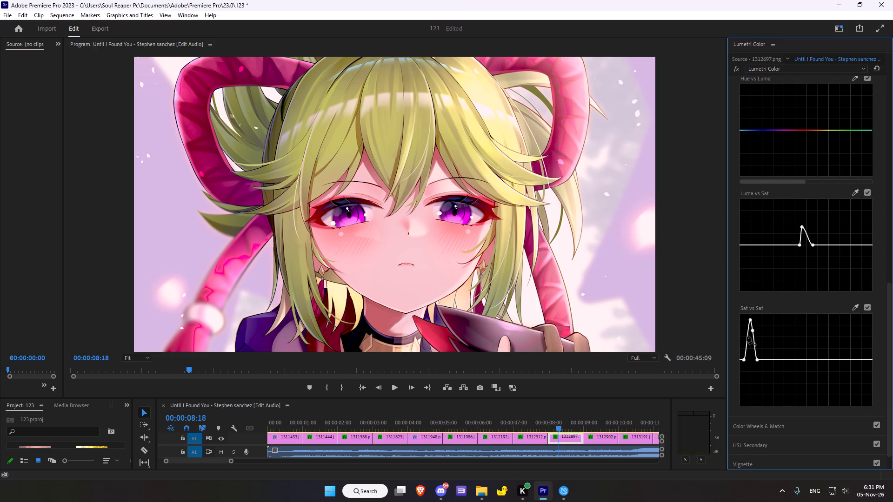
click(747, 336)
drag(750, 319, 750, 334)
Compare the image with the Sat vs Sat curve switched off and on.
click(868, 308)
click(868, 308)
Open the Color Wheels & Match section for the 1312697.png clip.
scroll(784, 327, down, 1)
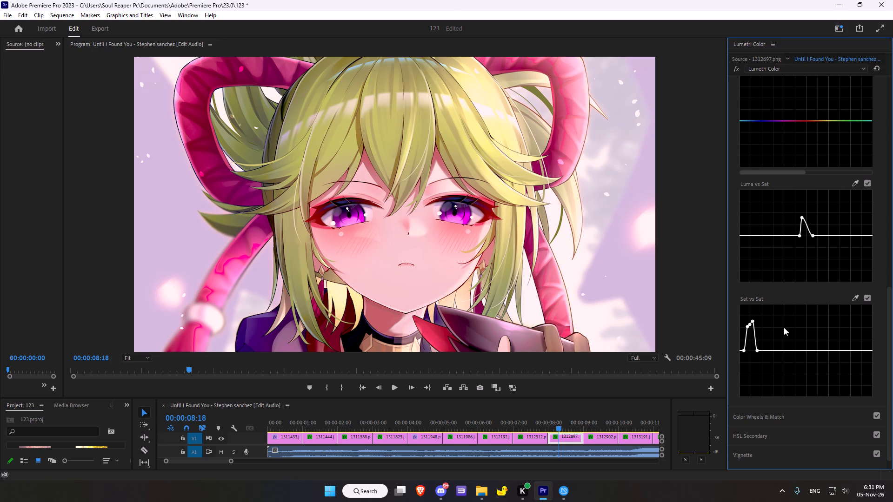
scroll(784, 327, down, 1)
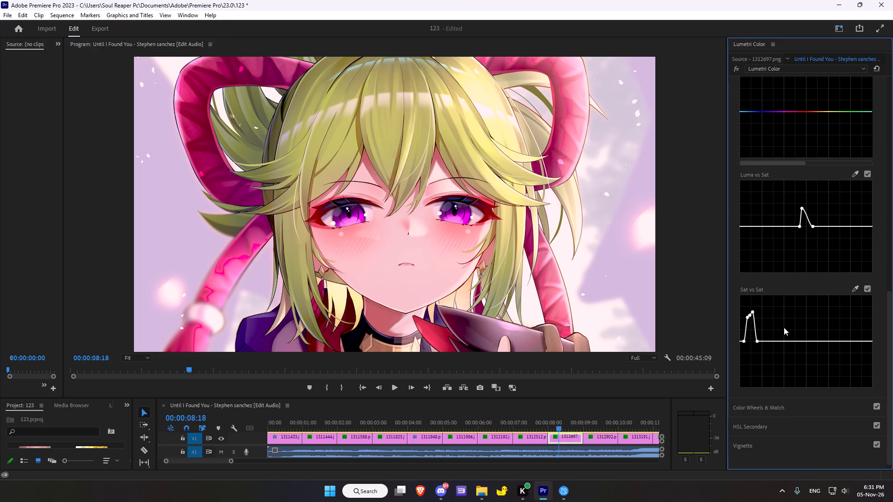
scroll(784, 327, down, 6)
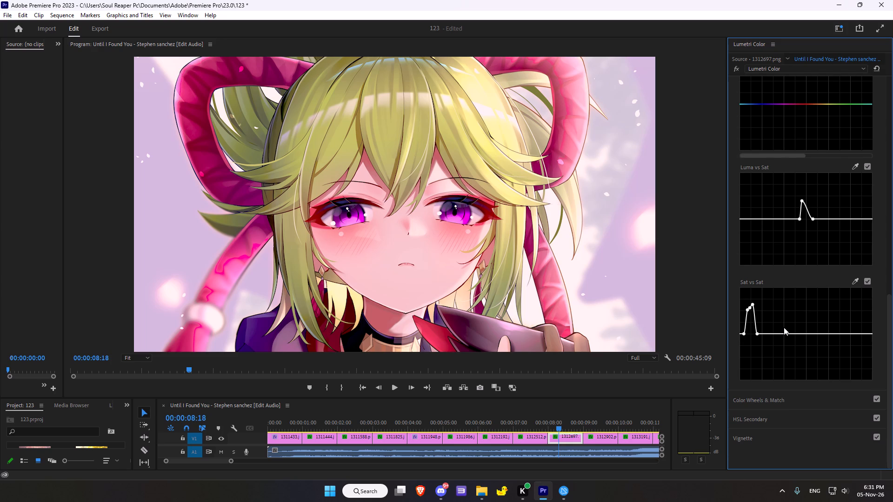
scroll(784, 327, down, 3)
click(749, 403)
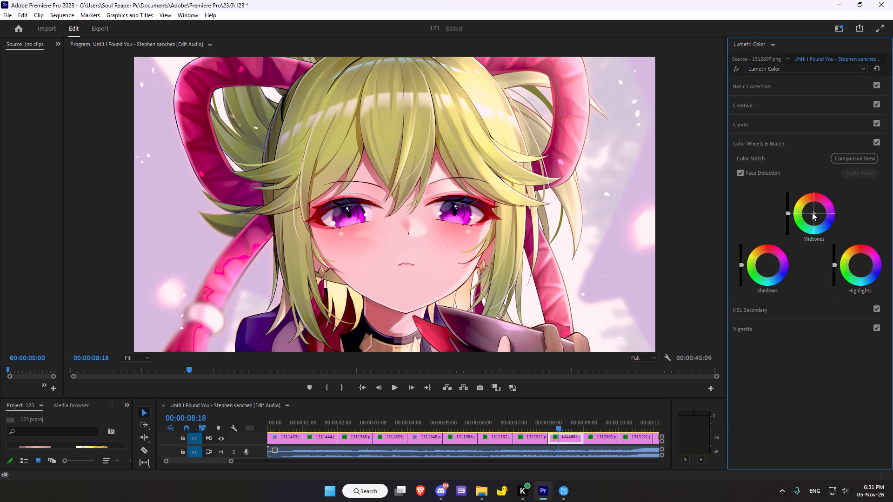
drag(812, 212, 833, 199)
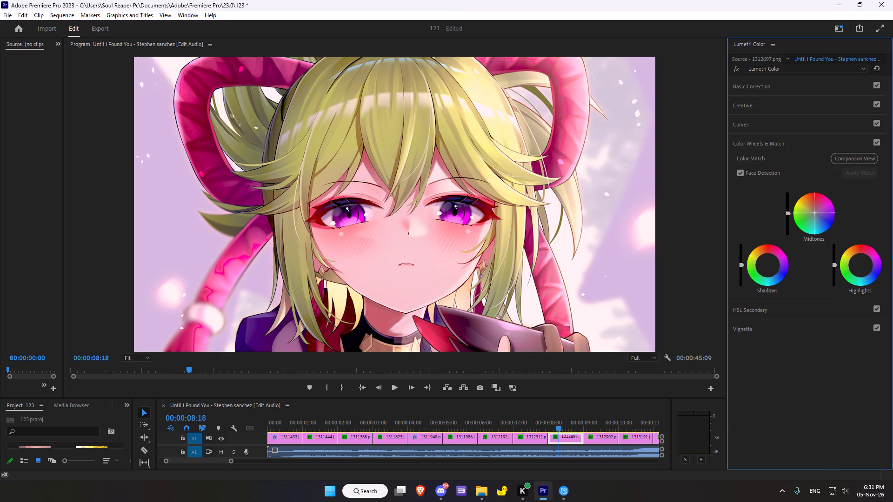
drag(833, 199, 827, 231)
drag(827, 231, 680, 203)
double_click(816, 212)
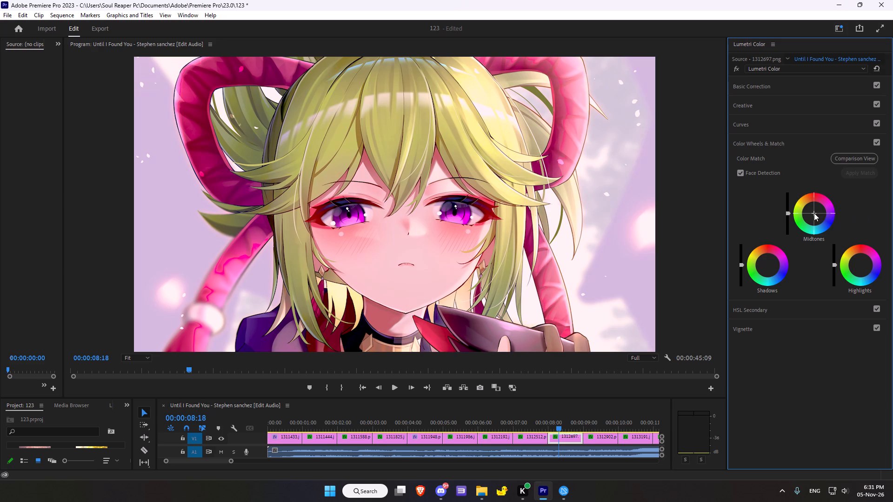
Balance the colour wheels by nudging midtones slightly toward yellow, shadows toward blue-violet and highlights toward green.
drag(814, 213, 791, 186)
drag(791, 186, 790, 186)
click(766, 266)
drag(770, 265, 847, 266)
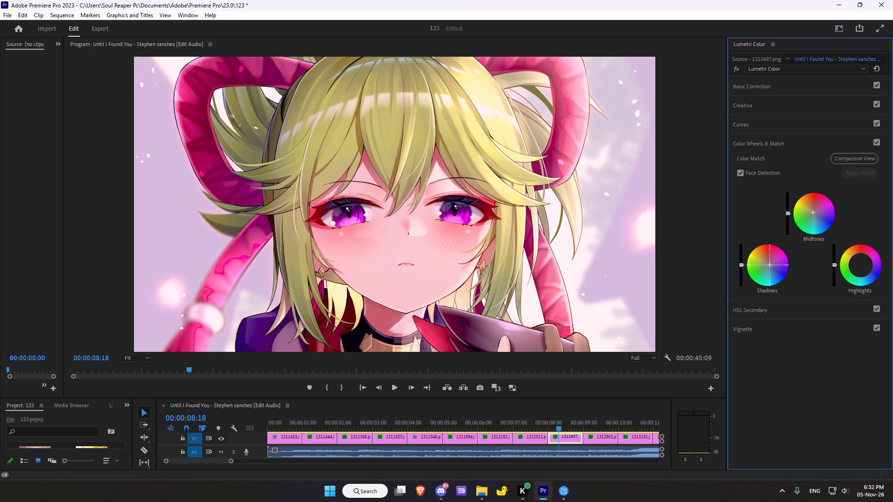
drag(847, 266, 846, 271)
drag(860, 263, 846, 270)
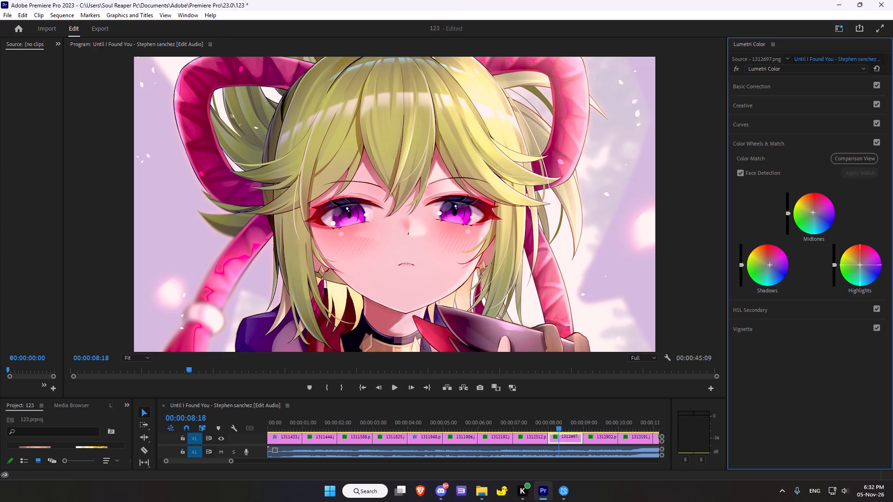
drag(846, 270, 846, 270)
Set the HSL Secondary correction to contrast 8.7, sharpen -1.1 and saturation 167.4.
click(753, 314)
scroll(758, 323, down, 9)
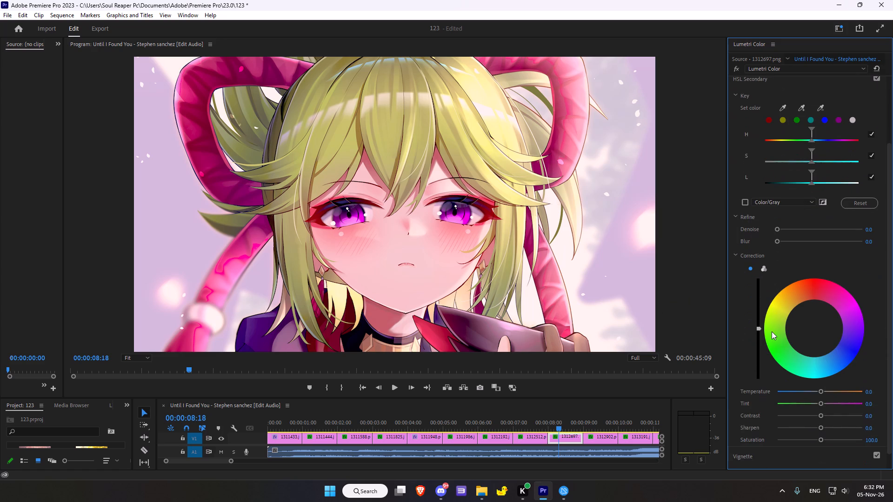
scroll(772, 331, down, 3)
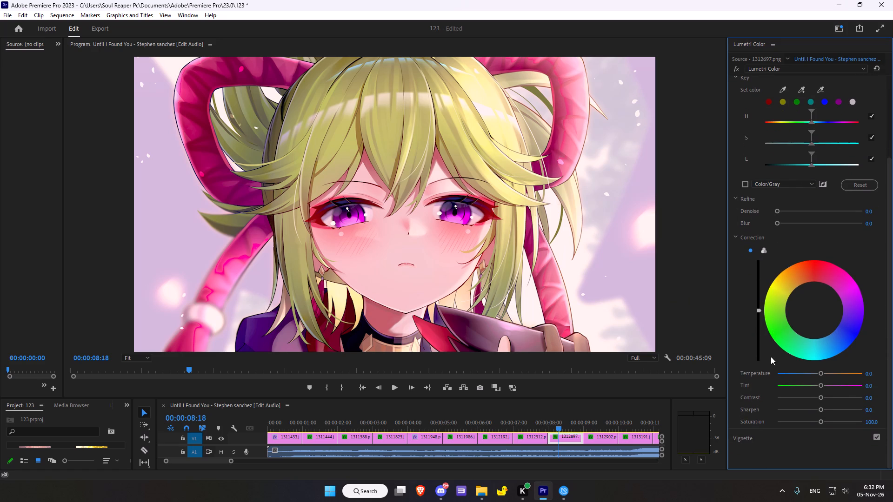
click(821, 396)
click(821, 409)
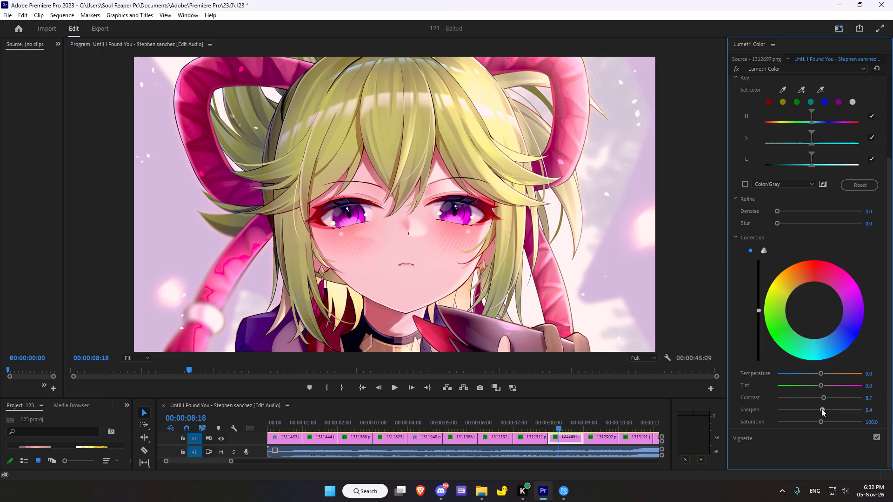
drag(820, 419, 826, 412)
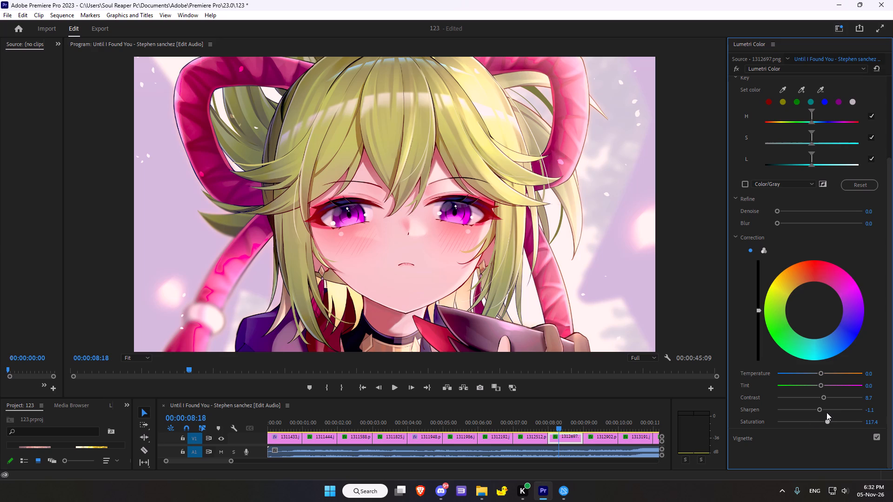
drag(826, 412, 849, 410)
drag(849, 410, 848, 410)
scroll(771, 399, down, 1)
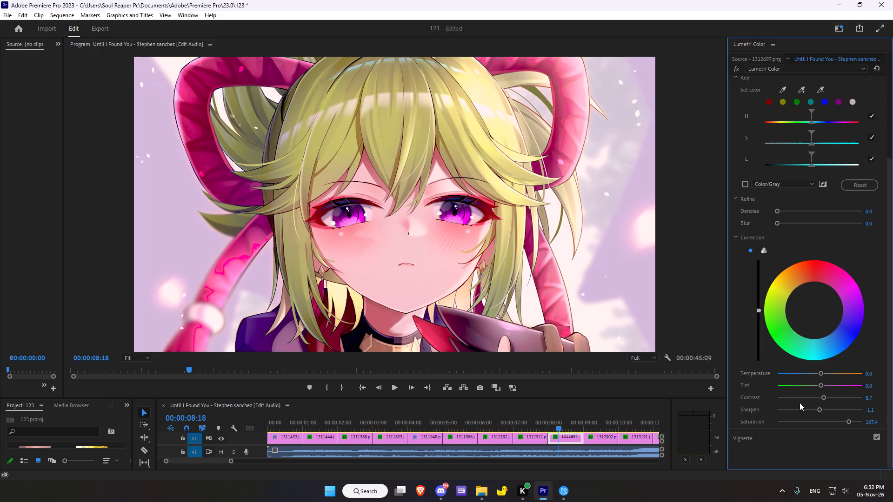
Add a dark vignette with amount -2.0, midpoint 26.1, roundness -29.3 and feather 21.7.
click(753, 437)
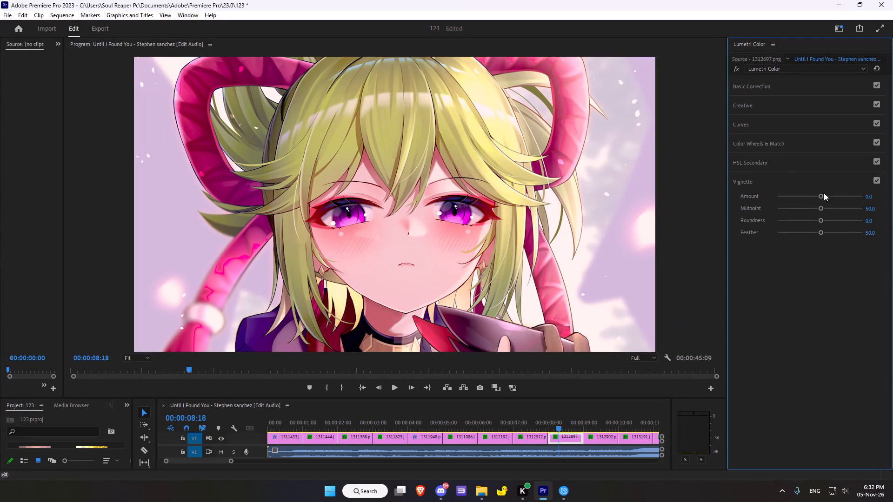
drag(821, 196, 790, 204)
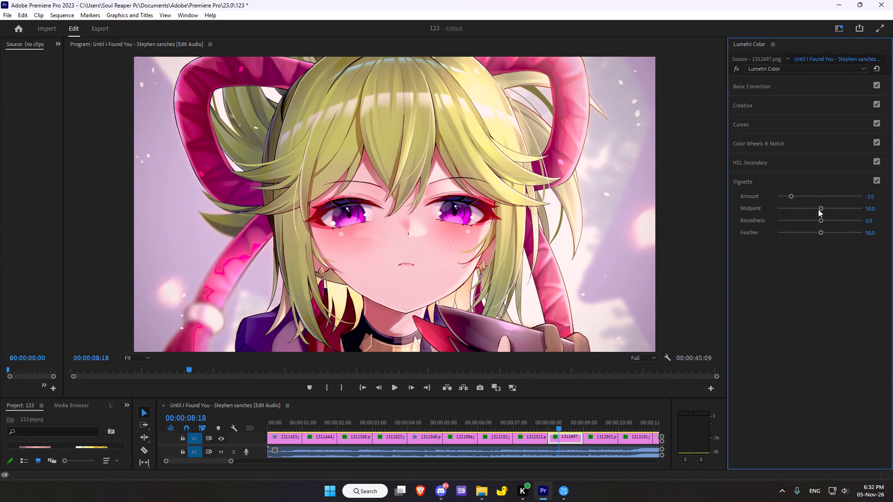
drag(818, 209, 799, 211)
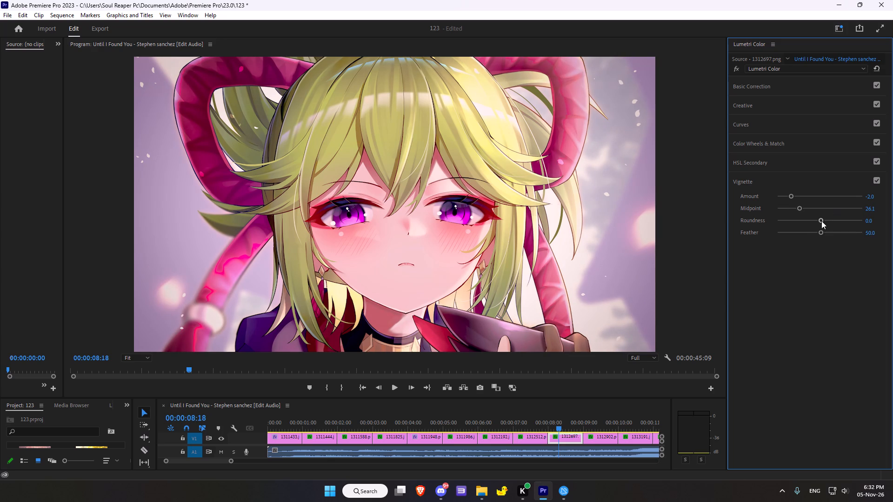
drag(821, 221, 853, 213)
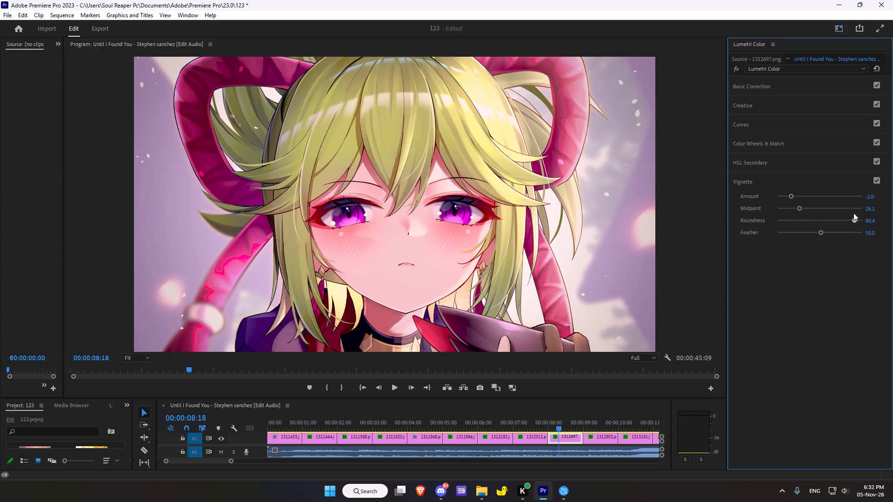
drag(853, 213, 813, 216)
drag(813, 216, 806, 218)
drag(816, 232, 794, 234)
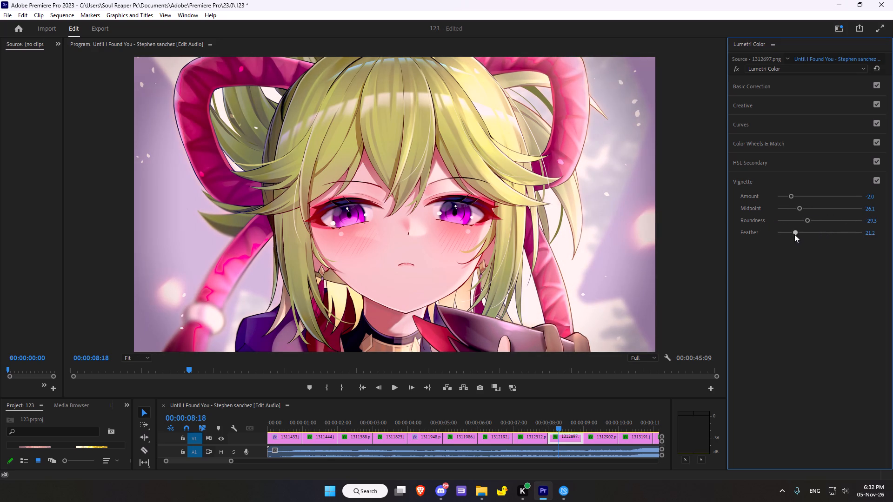
drag(794, 234, 795, 233)
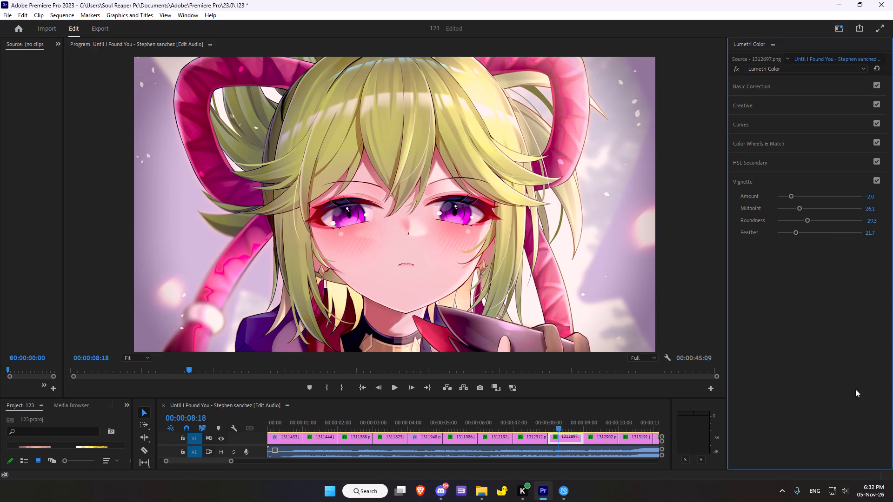
Compare the 1312697.png image with the whole Lumetri Color effect switched off and on.
scroll(677, 501, down, 1)
click(737, 67)
click(737, 67)
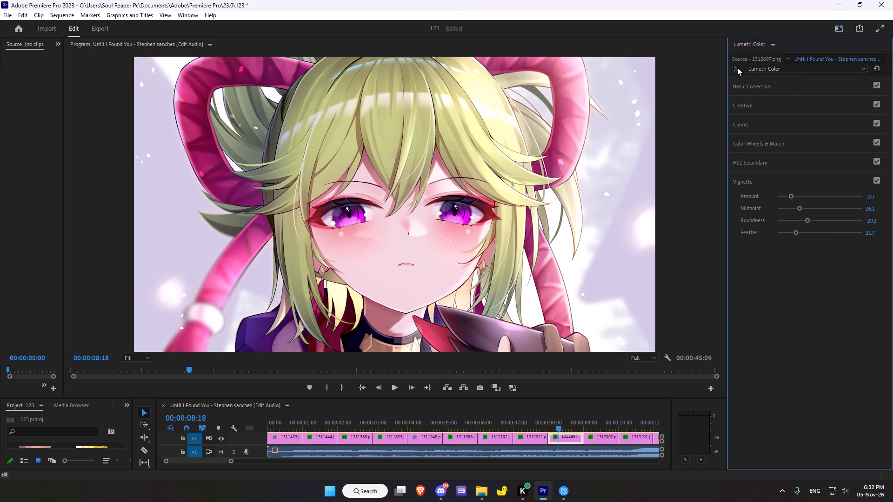
double_click(737, 67)
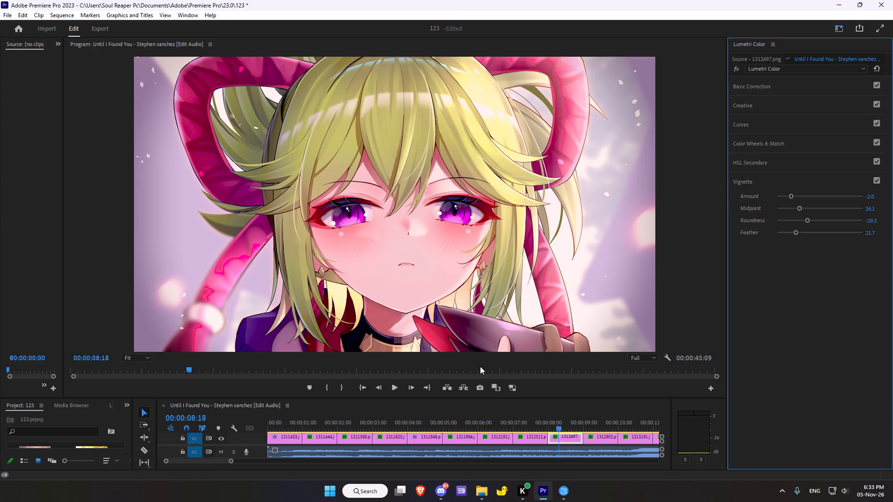
Review the sequence from the graded 1312697.png clip onward into the 1312902.png clip.
scroll(480, 366, down, 17)
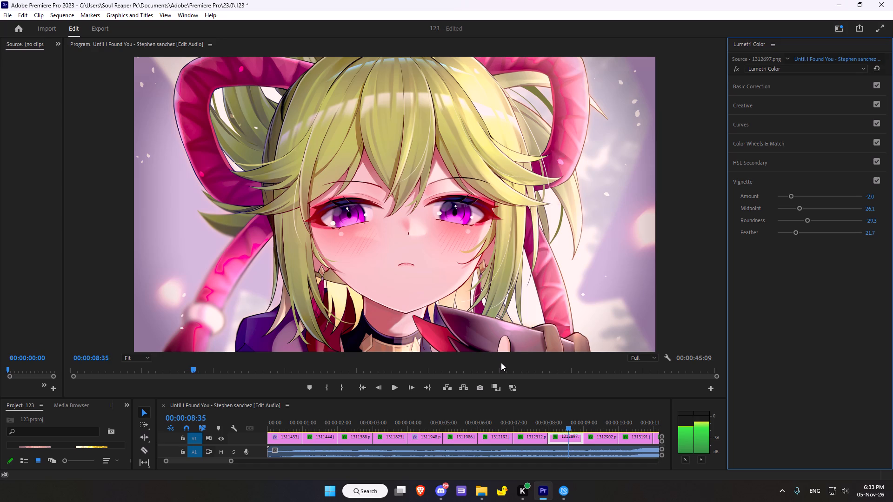
scroll(497, 360, down, 1)
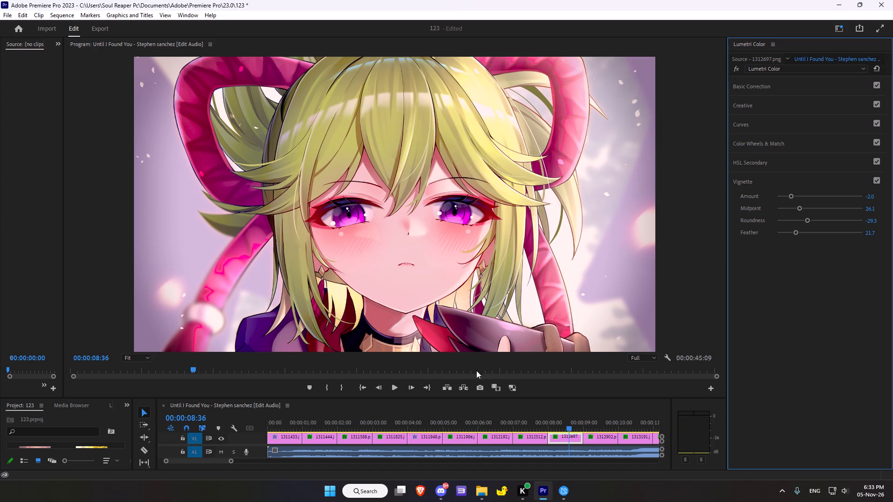
scroll(479, 364, down, 17)
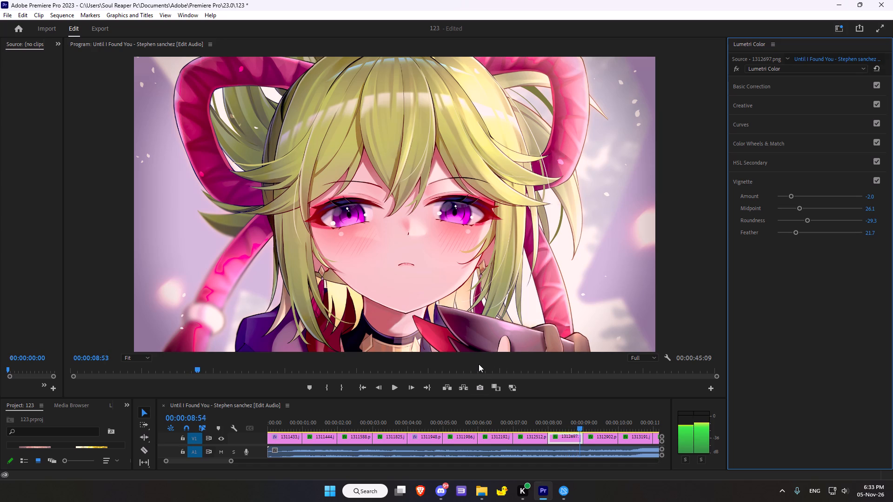
scroll(479, 364, down, 15)
scroll(479, 364, down, 12)
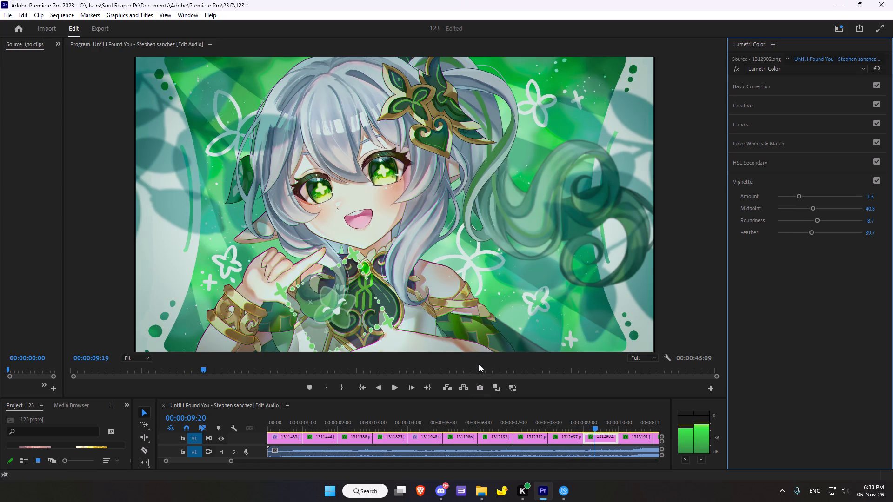
scroll(479, 364, down, 6)
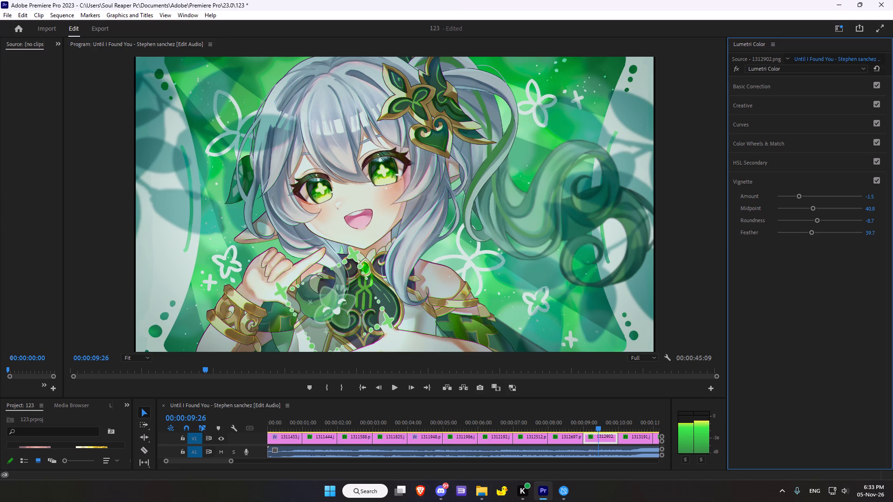
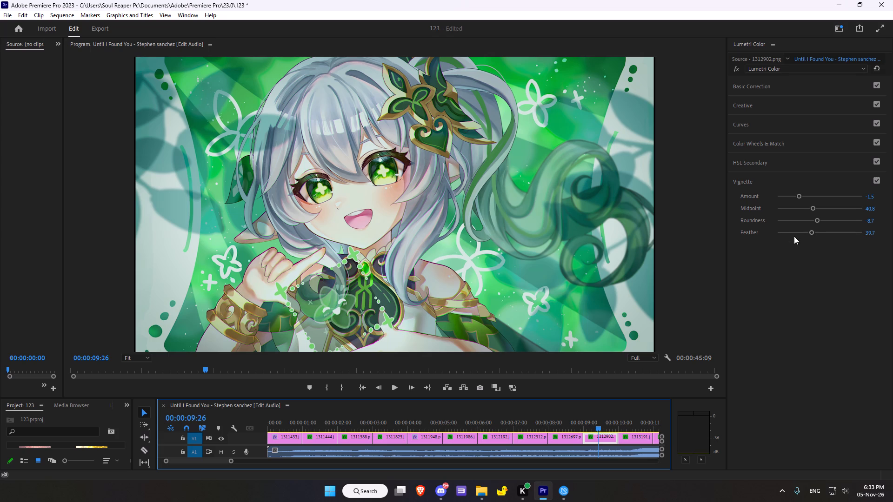
Compare the 1312902.png image with the whole Lumetri Color effect switched off and on.
scroll(800, 226, up, 3)
click(738, 66)
double_click(738, 66)
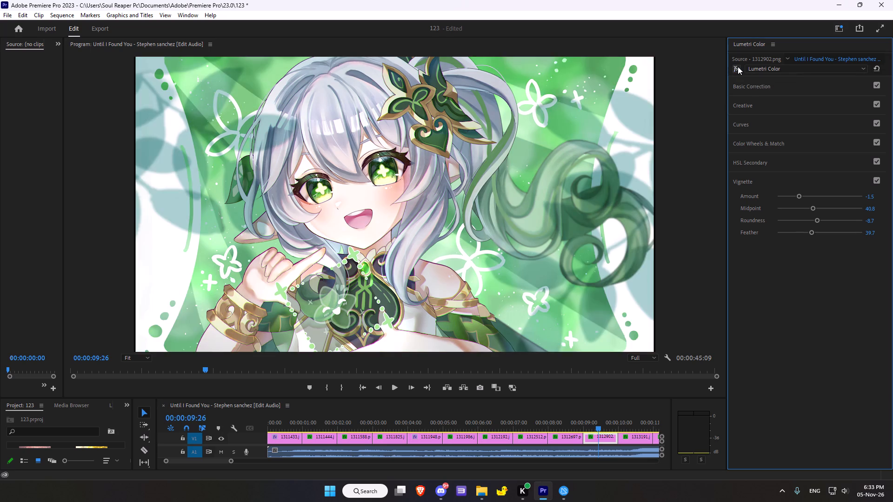
click(738, 66)
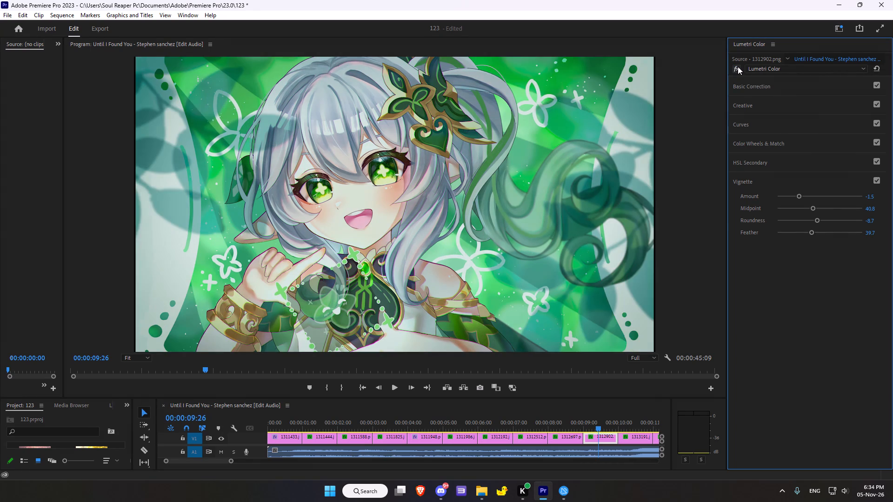
click(738, 66)
Reset the existing Lumetri Color grade on the 1312902.png clip.
click(877, 67)
click(738, 72)
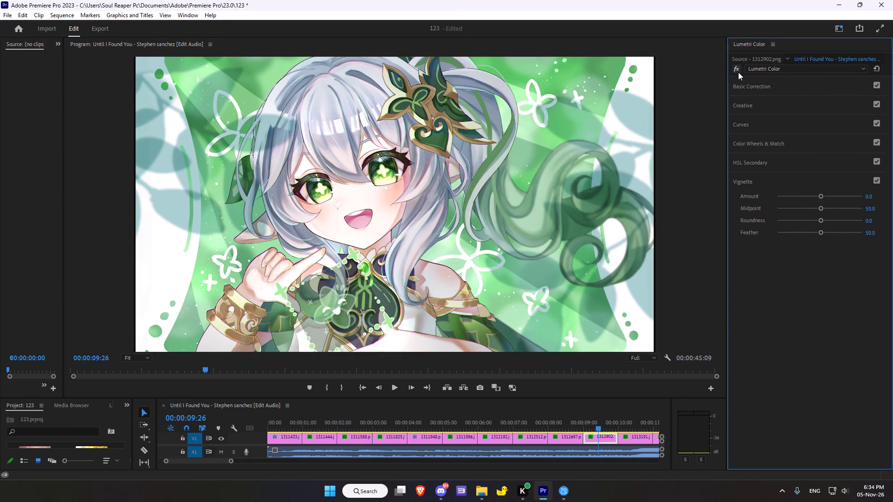
Set the Basic Correction colour values to temperature 5.4, tint 8.7 and saturation 116.3.
scroll(813, 245, up, 7)
click(752, 92)
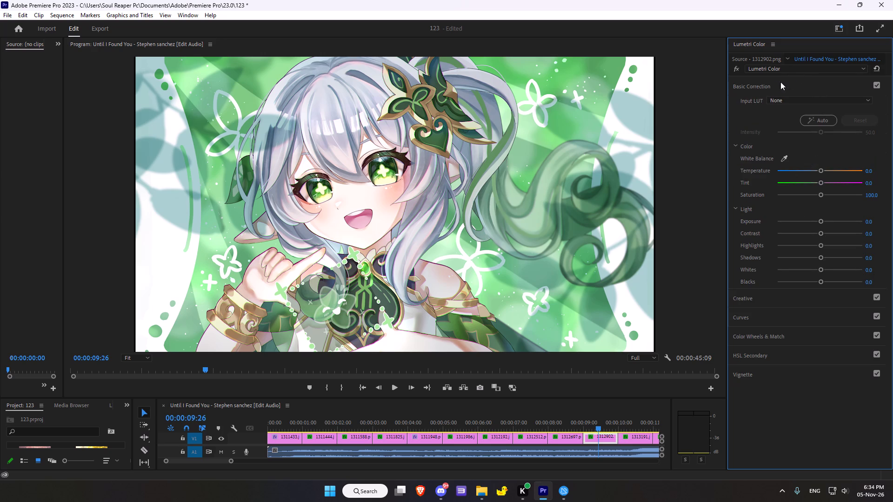
drag(819, 171, 806, 173)
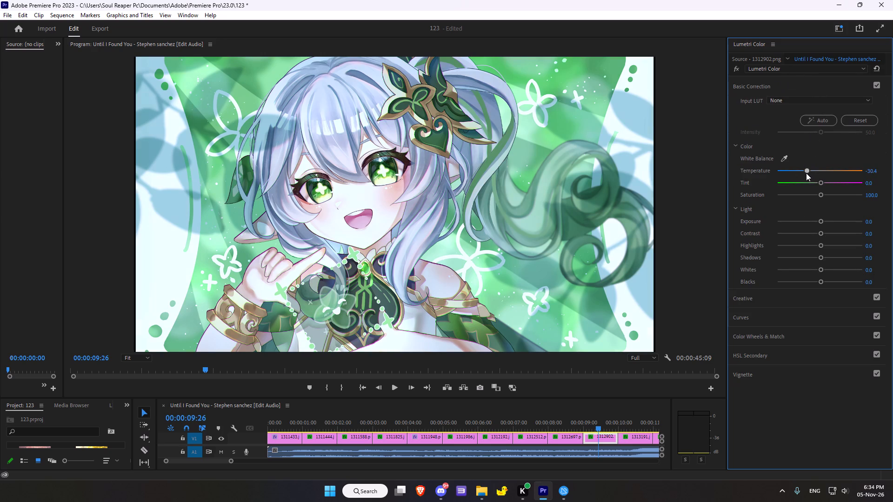
drag(806, 173, 821, 164)
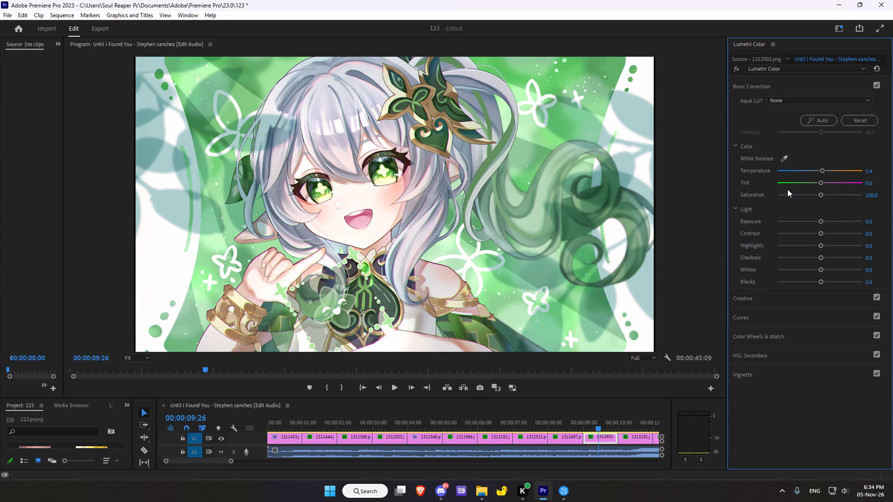
click(820, 183)
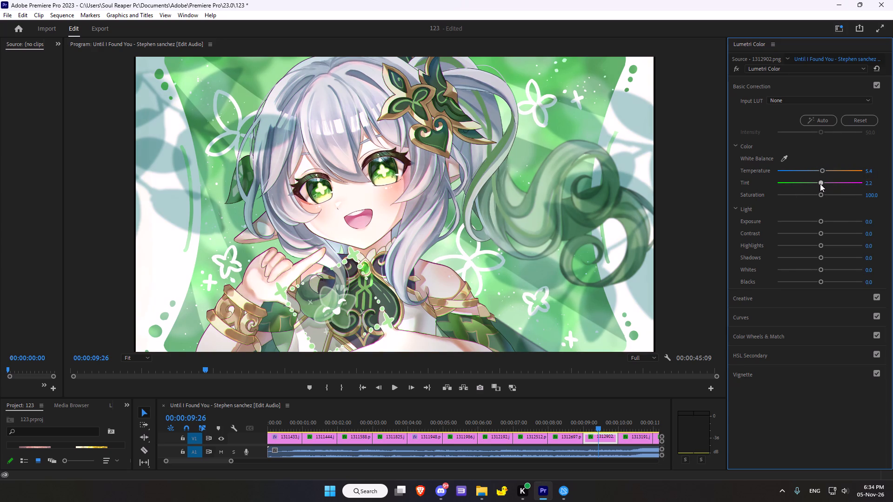
drag(821, 194, 825, 193)
drag(825, 193, 826, 191)
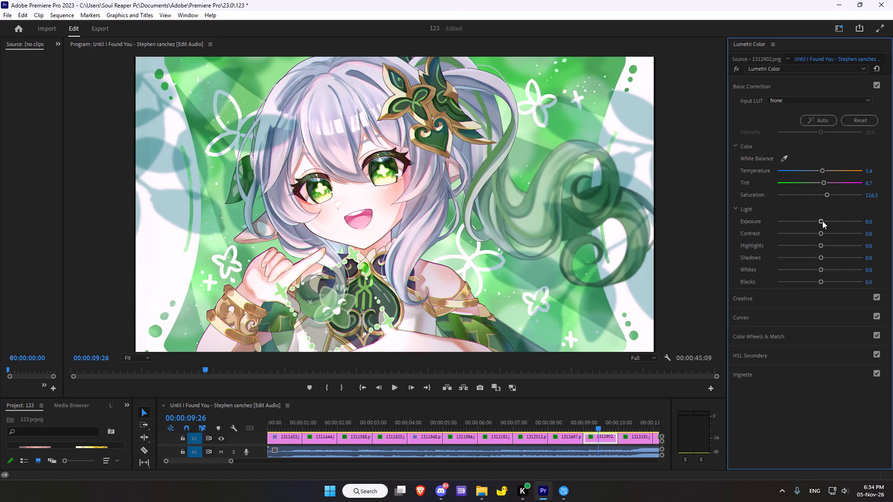
Set the Basic Correction light values to exposure -0.2, contrast 7.6, highlights 2.2, shadows -13.0, whites 0.0 and blacks 8.7.
drag(822, 221, 819, 222)
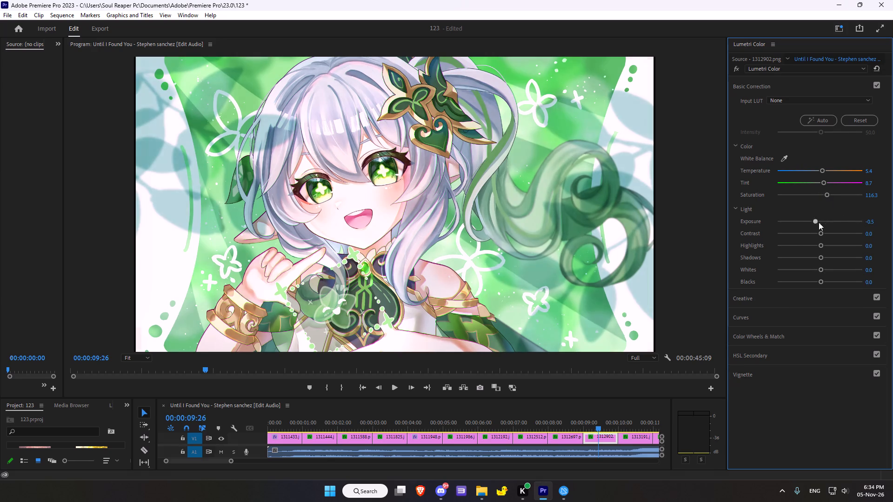
drag(819, 222, 818, 223)
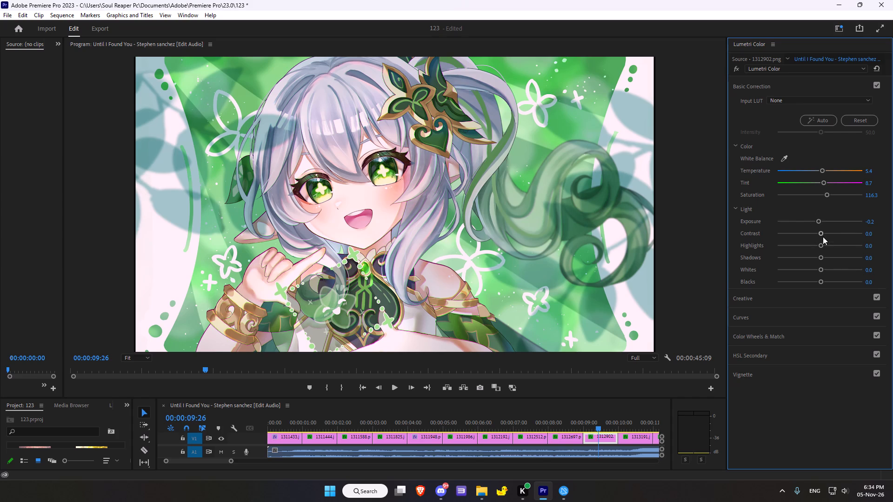
click(821, 233)
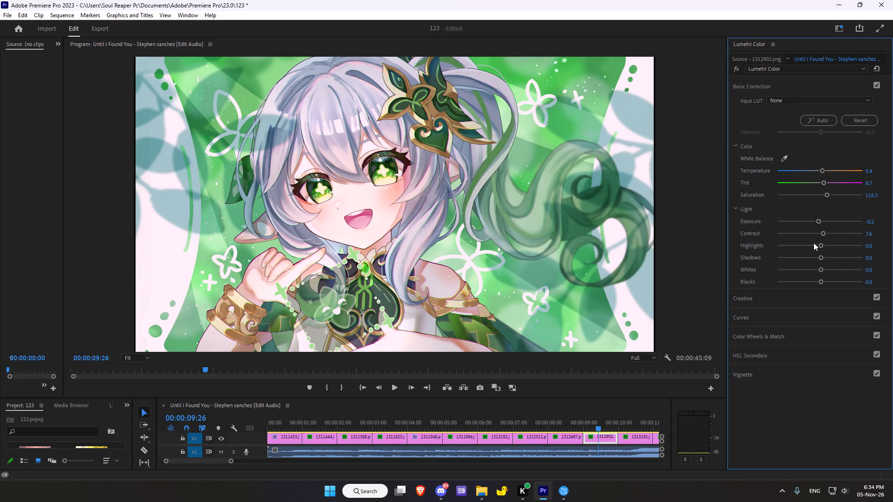
click(822, 245)
double_click(876, 84)
drag(822, 258, 814, 255)
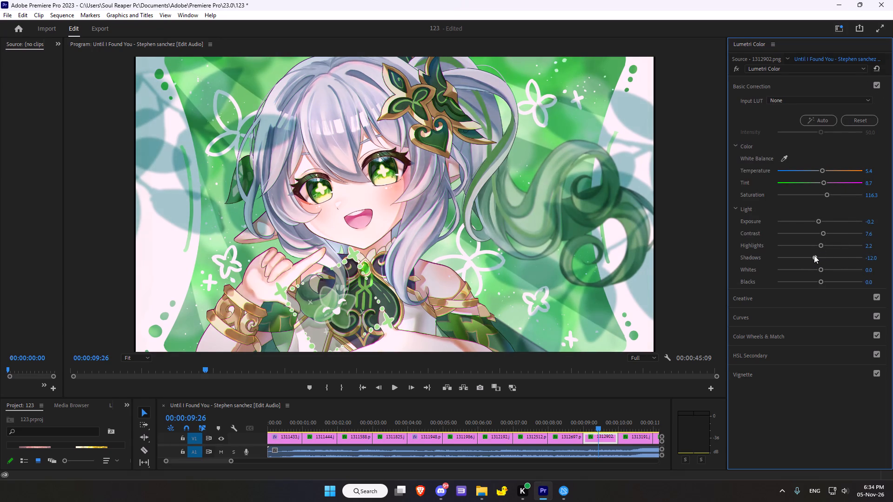
drag(814, 255, 813, 255)
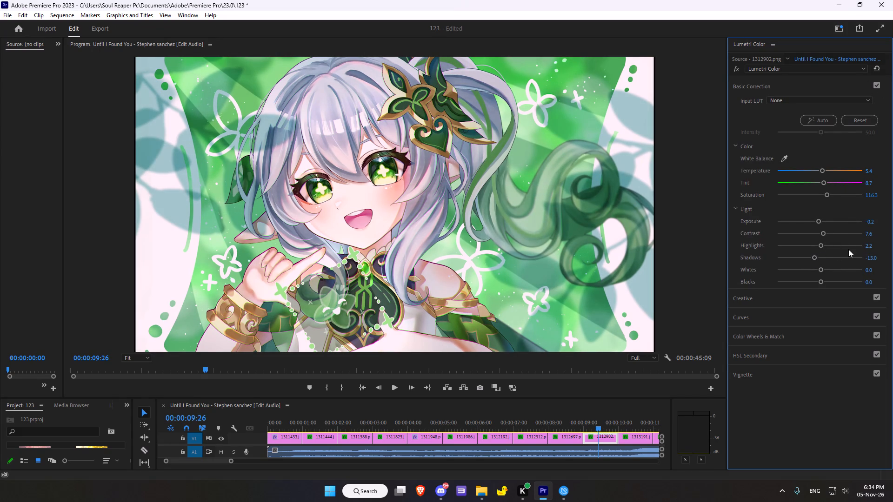
click(820, 269)
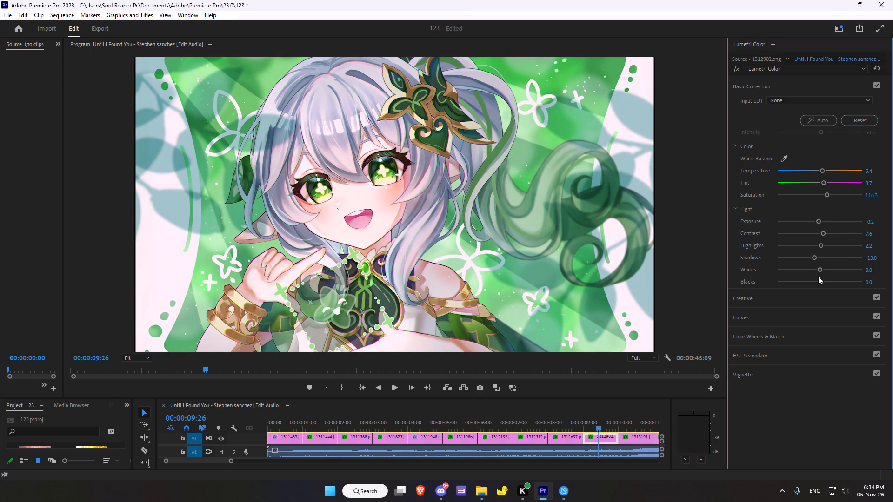
click(821, 281)
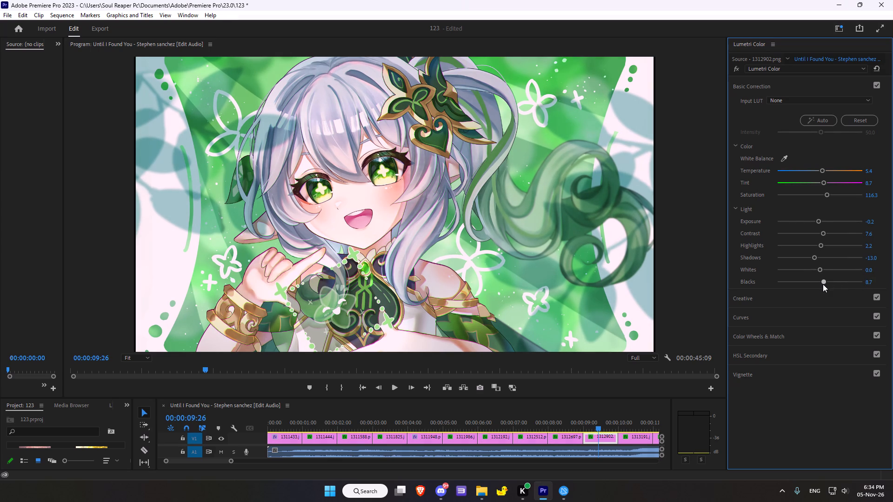
Set the Creative adjustments to sharpen 38.0, vibrance 14.1 and saturation 88.0.
click(742, 295)
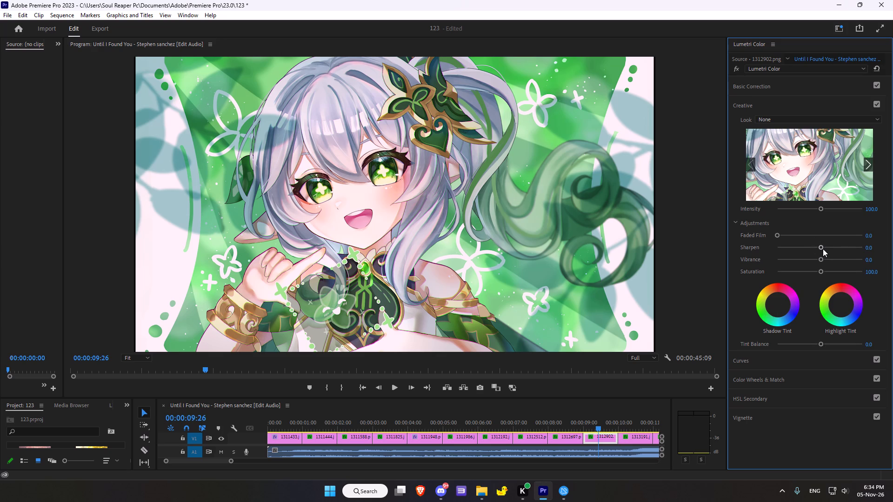
drag(823, 249, 838, 245)
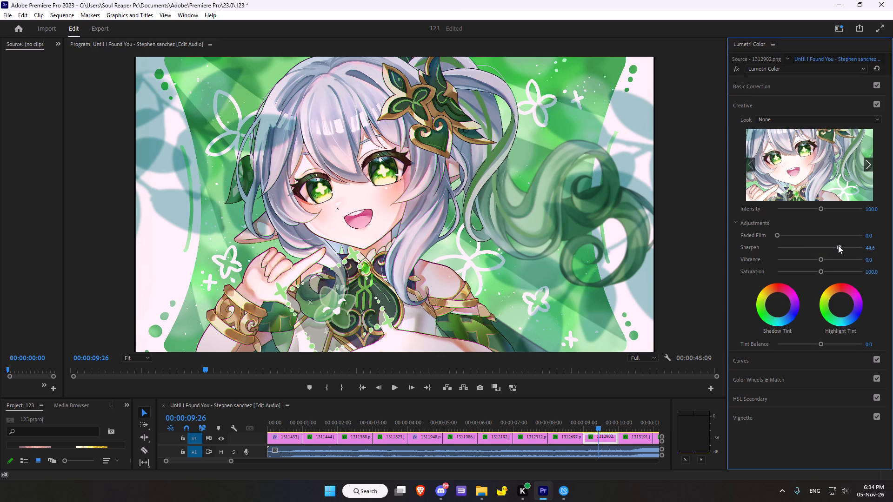
drag(838, 245, 835, 249)
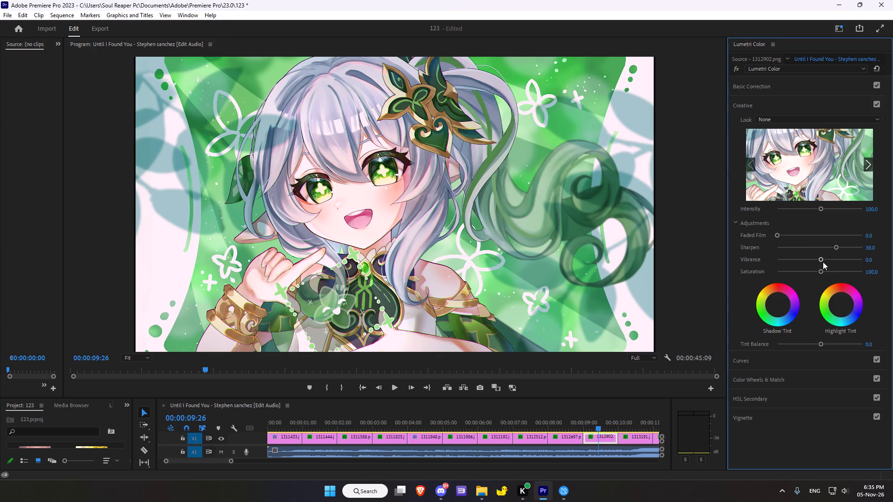
drag(823, 262, 825, 258)
drag(819, 271, 814, 270)
Shift the Creative shadow tint and highlight tint slightly towards red-orange.
drag(778, 304, 779, 292)
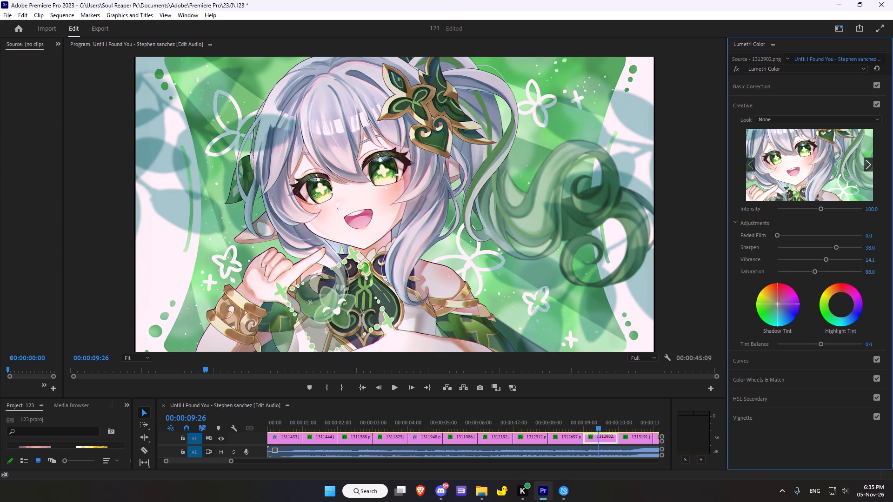
drag(779, 292, 772, 272)
drag(772, 272, 772, 272)
drag(840, 305, 834, 288)
drag(834, 288, 831, 292)
Add a midpoint to the white RGB curve and lower it slightly to darken the midtones.
click(749, 358)
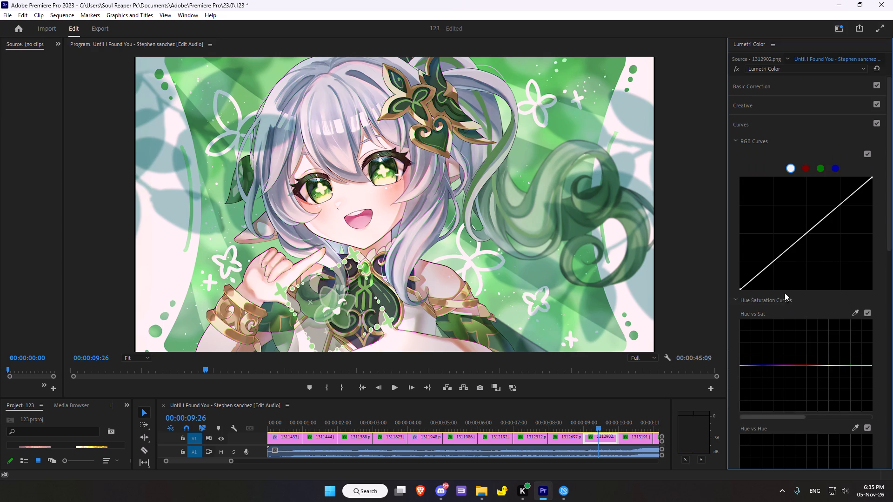
click(805, 236)
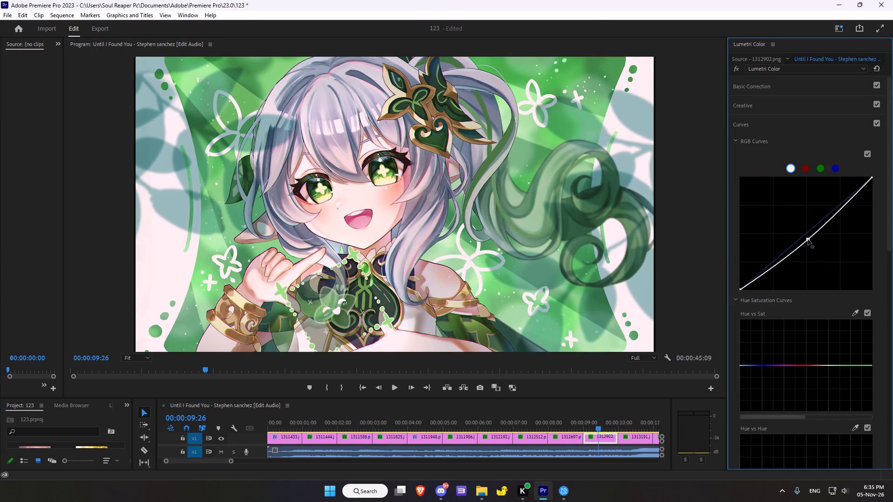
Sample the green background for the Hue vs Sat curve and slightly lower the saturation at its middle green point.
scroll(799, 265, down, 5)
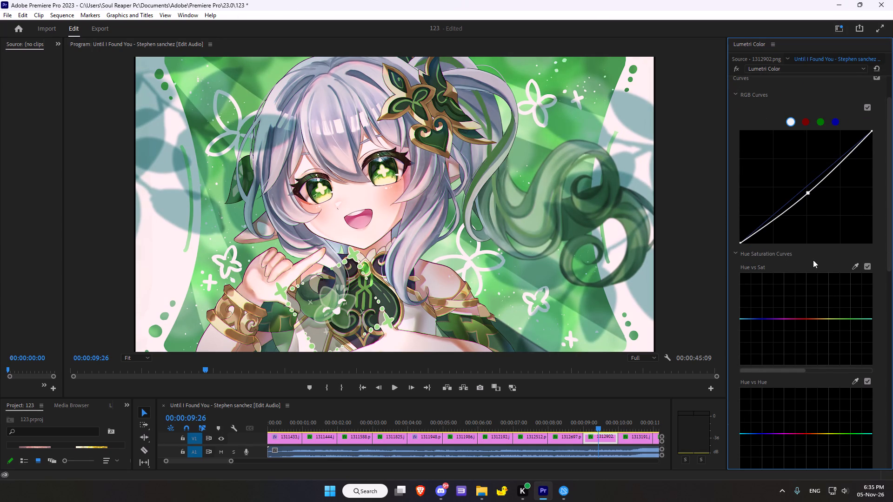
click(855, 267)
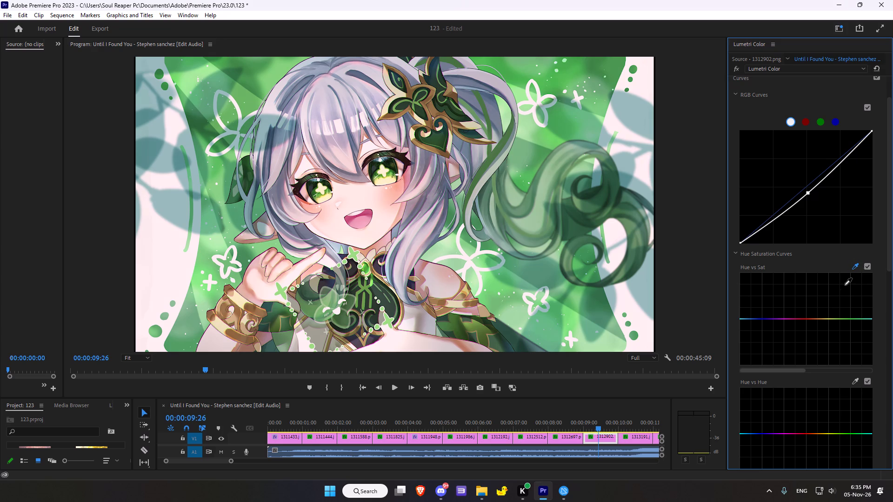
click(573, 72)
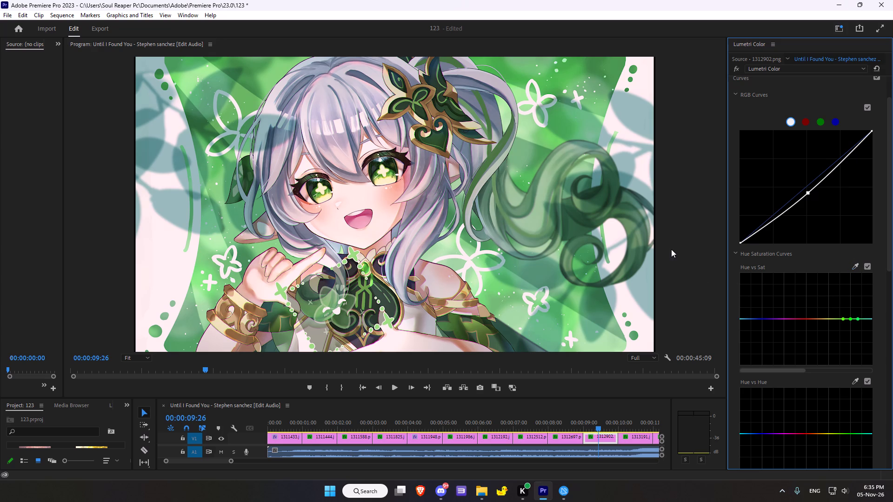
click(851, 320)
Sample the gold bracelet for the Hue vs Hue curve and slightly raise its middle yellow-orange point.
click(853, 386)
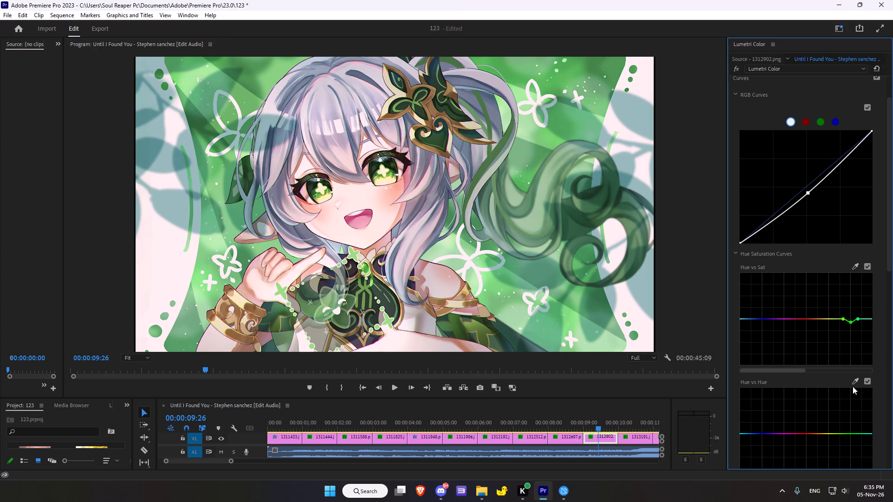
click(855, 381)
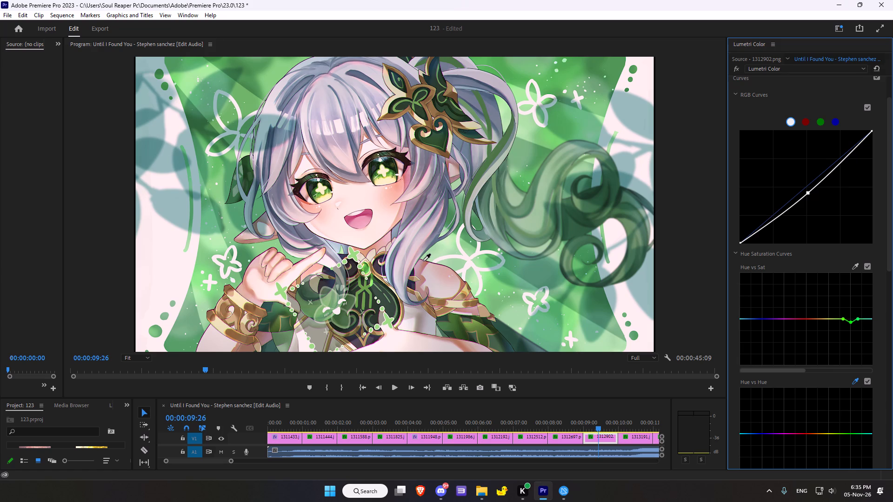
click(242, 305)
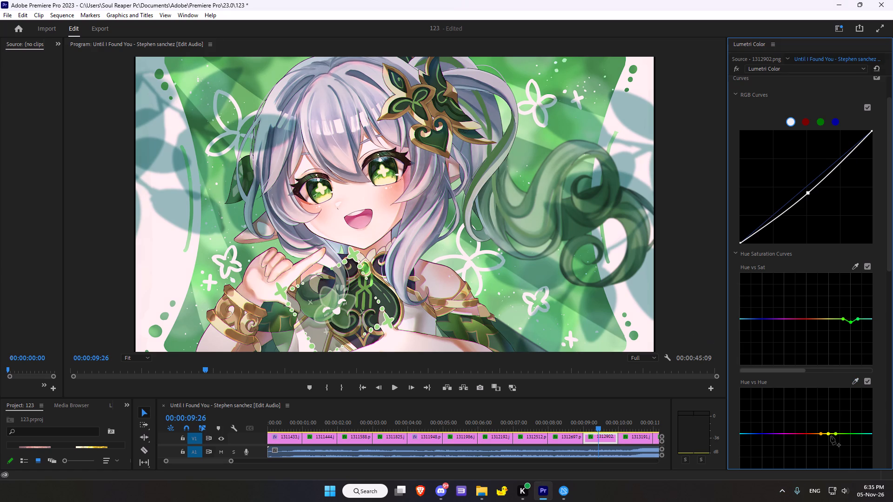
drag(830, 436, 826, 431)
drag(826, 431, 827, 431)
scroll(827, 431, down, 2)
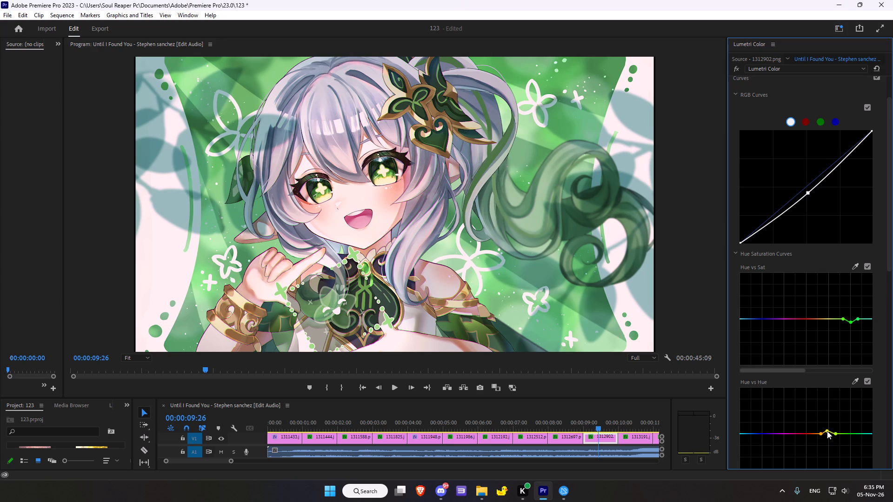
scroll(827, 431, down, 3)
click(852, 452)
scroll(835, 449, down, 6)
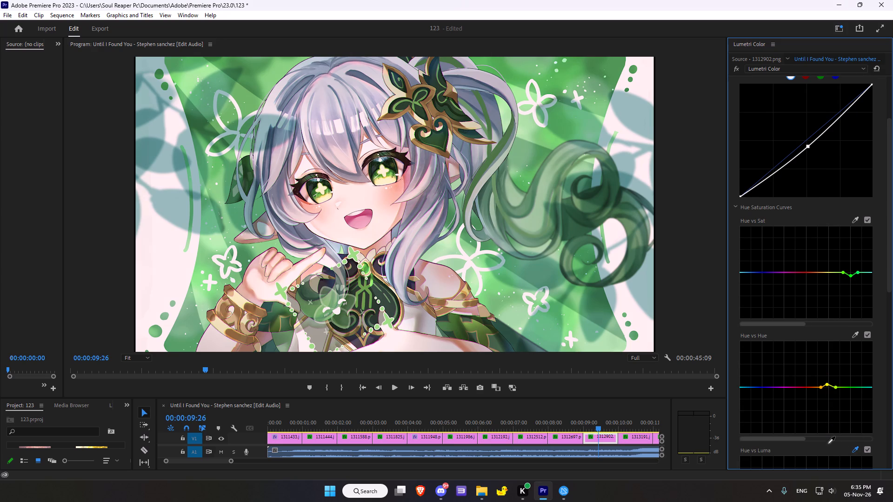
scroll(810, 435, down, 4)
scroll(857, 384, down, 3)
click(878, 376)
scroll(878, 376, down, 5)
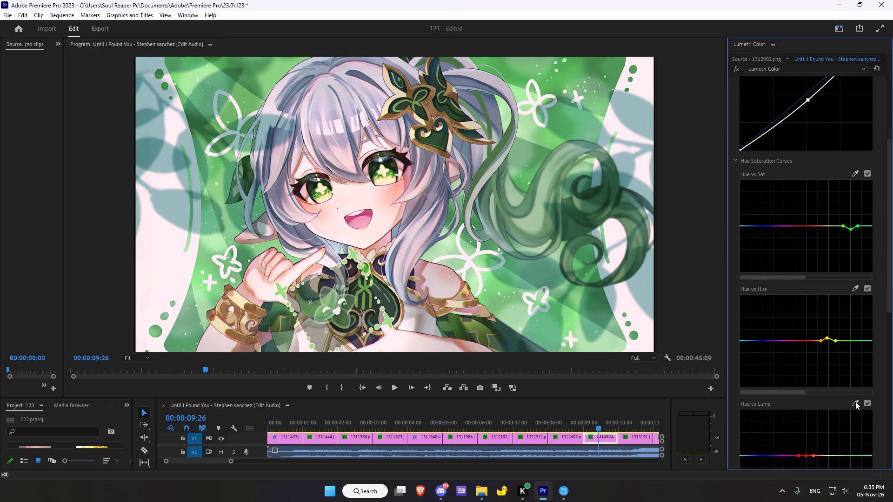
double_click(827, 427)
Sample the green hair ornament for the Hue vs Luma curve, nudge its middle point towards cyan and compare with the curve off and on.
click(855, 399)
scroll(855, 399, down, 6)
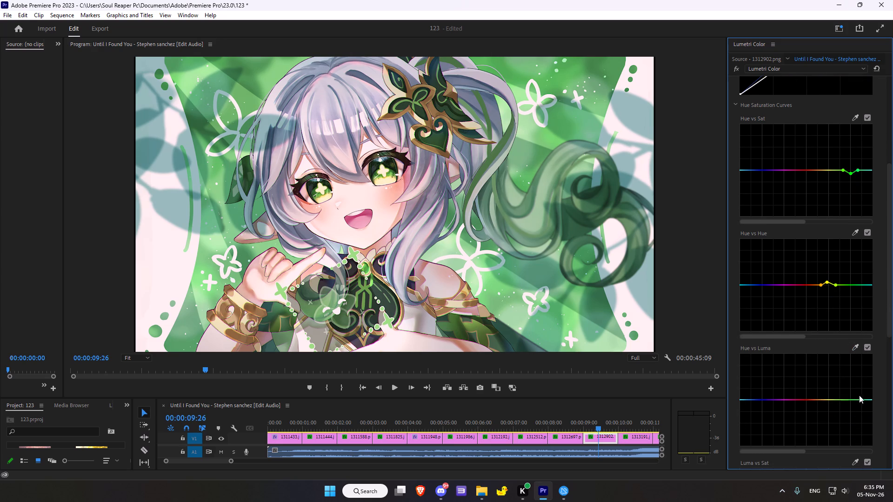
click(856, 347)
scroll(856, 347, down, 5)
scroll(866, 384, down, 5)
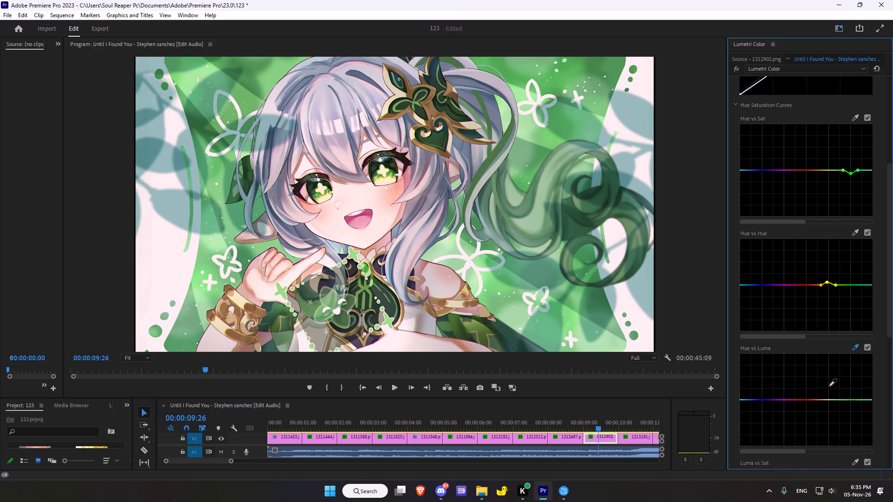
click(441, 138)
scroll(807, 345, down, 8)
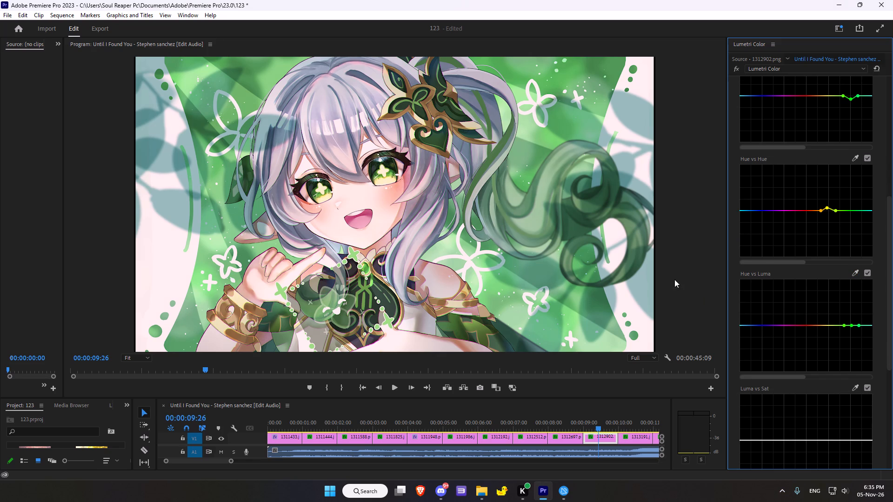
click(852, 325)
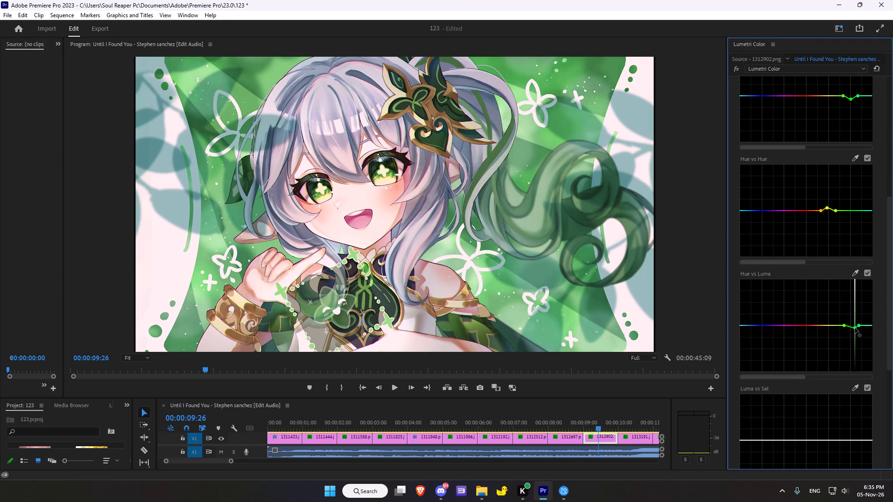
click(866, 272)
click(866, 272)
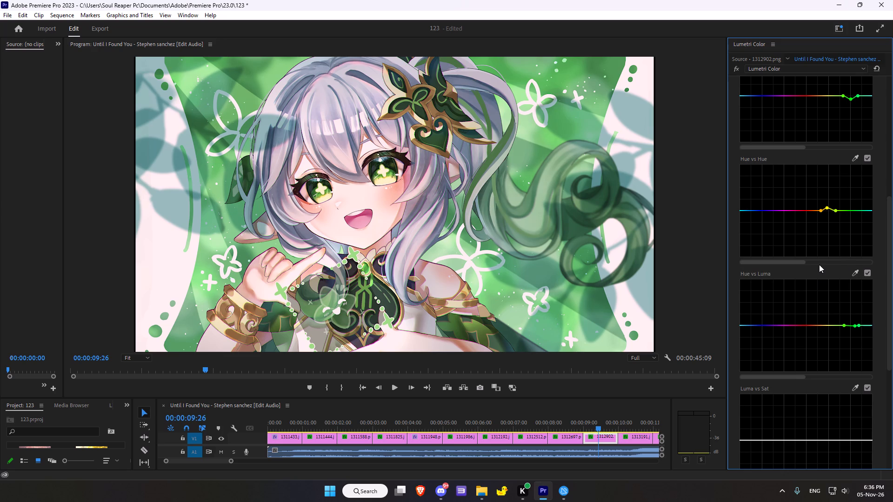
Sample the character's open mouth for the Luma vs Sat curve and raise its middle point to boost saturation.
scroll(857, 325, down, 6)
scroll(782, 317, down, 5)
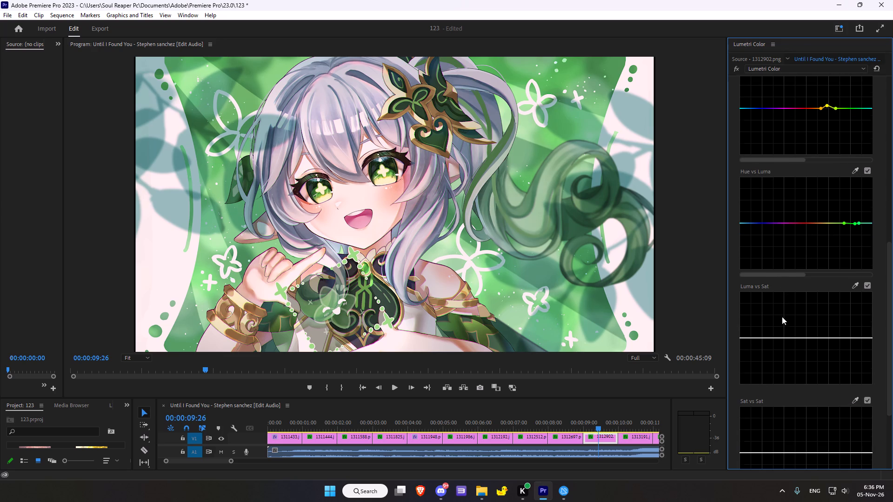
scroll(796, 297, down, 9)
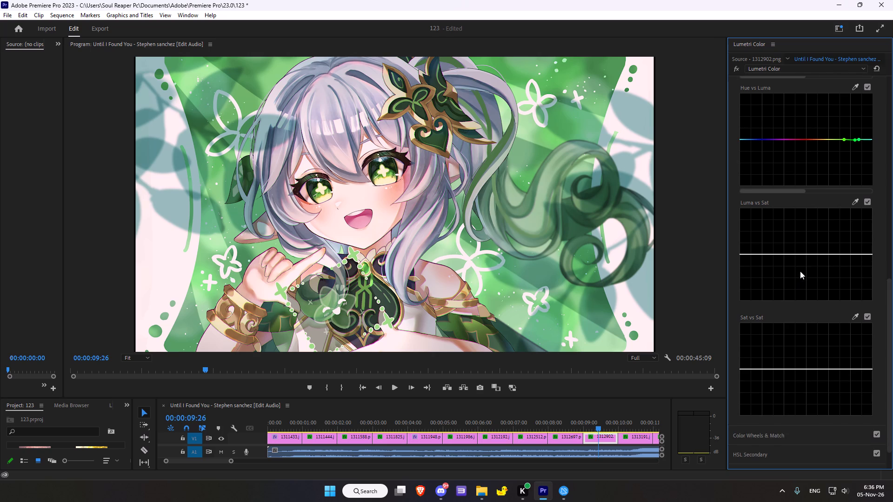
scroll(797, 289, down, 6)
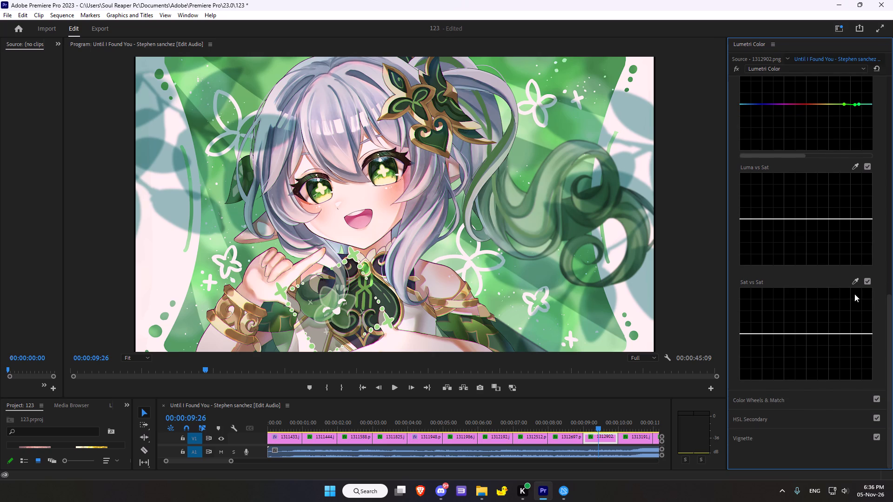
click(856, 165)
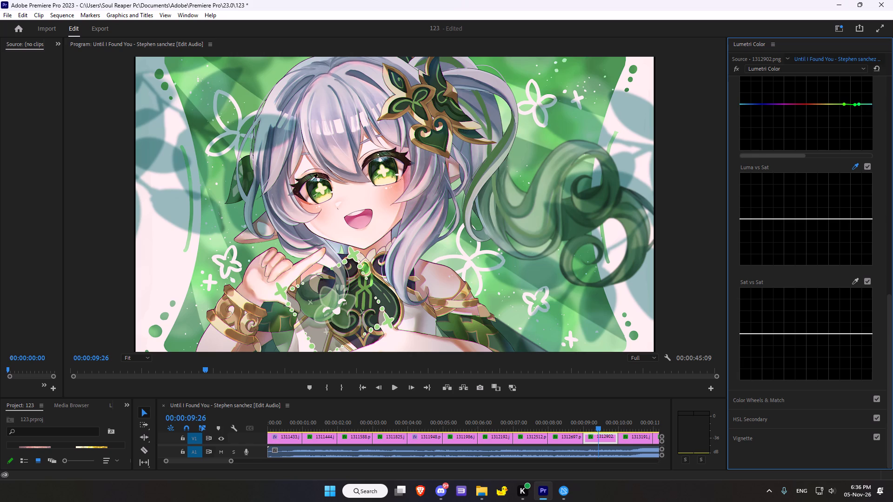
click(348, 220)
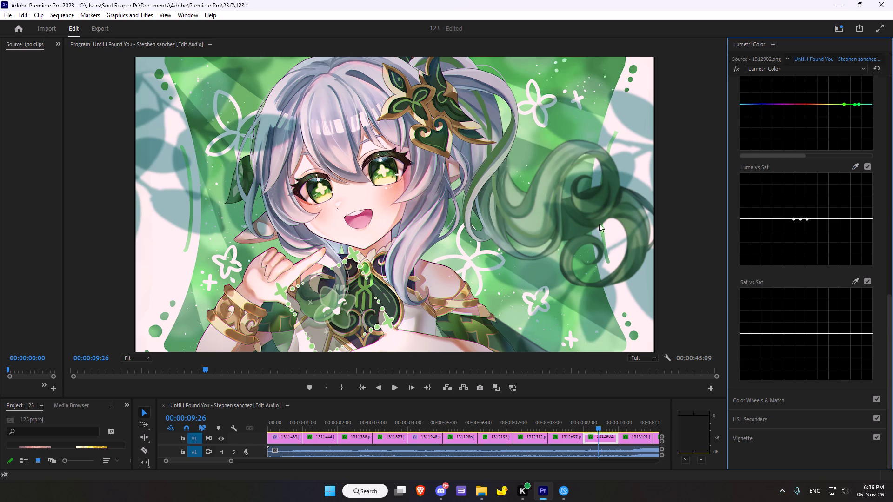
drag(801, 219, 799, 210)
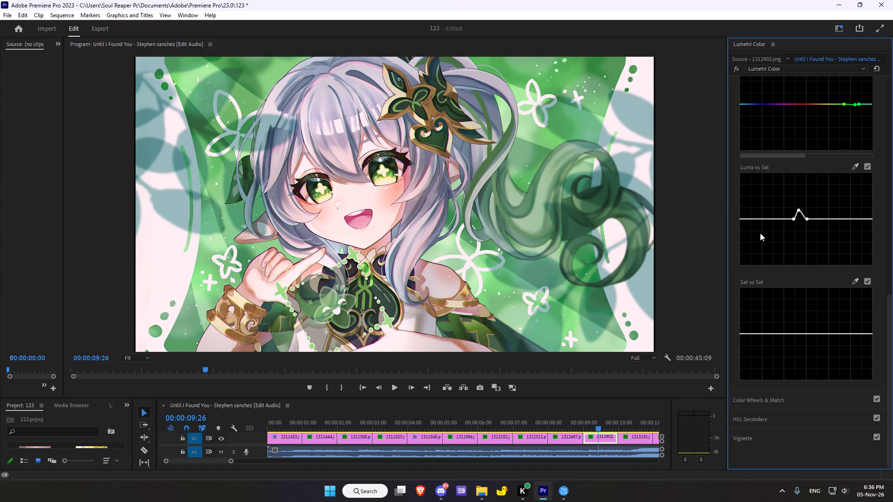
Sample the character's lilac-grey hair for the Sat vs Sat curve and raise its middle point into a small peak.
scroll(760, 233, down, 6)
click(855, 283)
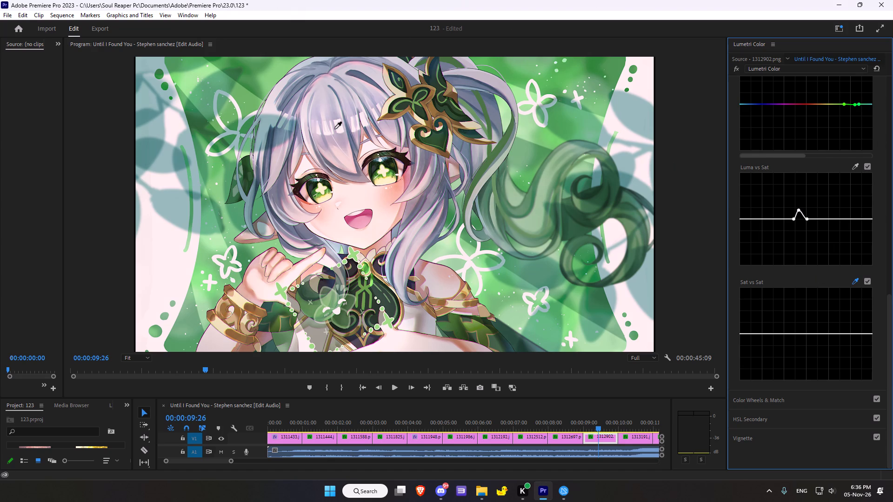
click(343, 142)
scroll(782, 291, down, 1)
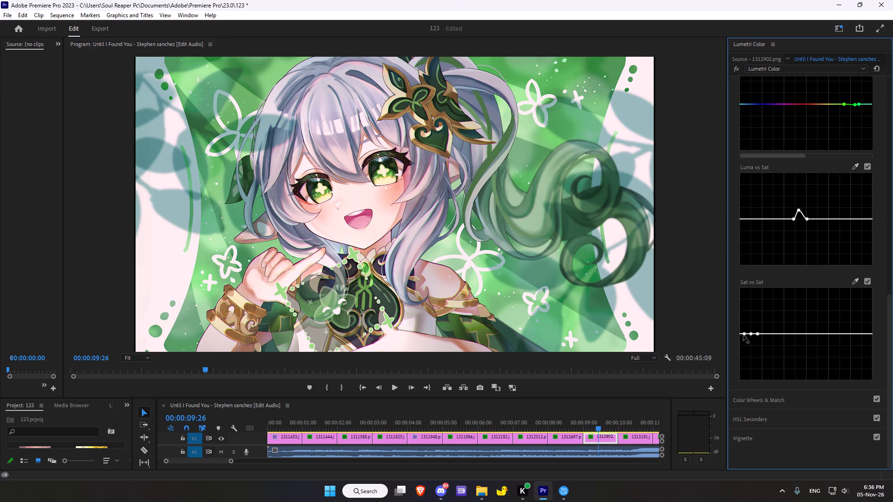
drag(751, 333, 761, 348)
drag(761, 348, 745, 332)
drag(745, 332, 752, 328)
drag(752, 328, 753, 324)
Shift the colour wheels slightly: midtones towards green, shadows towards red and highlights towards magenta, and compare with the effect off and on.
scroll(784, 301, down, 6)
click(746, 399)
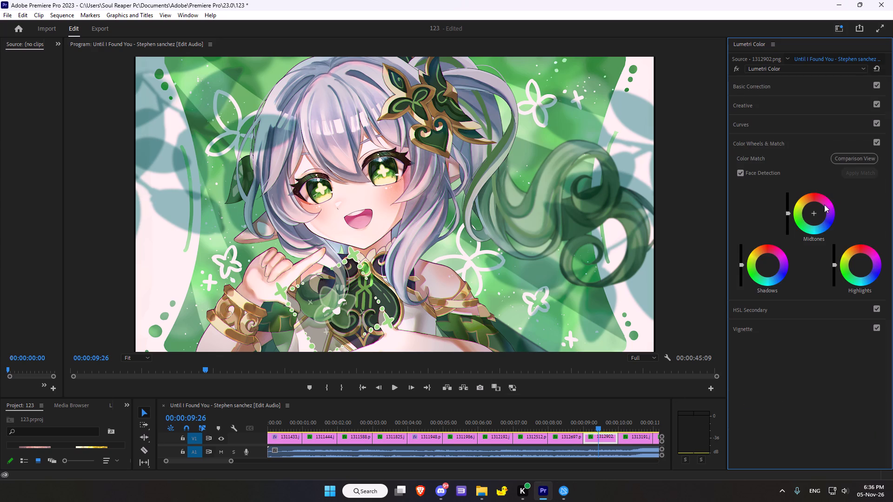
drag(812, 214, 775, 205)
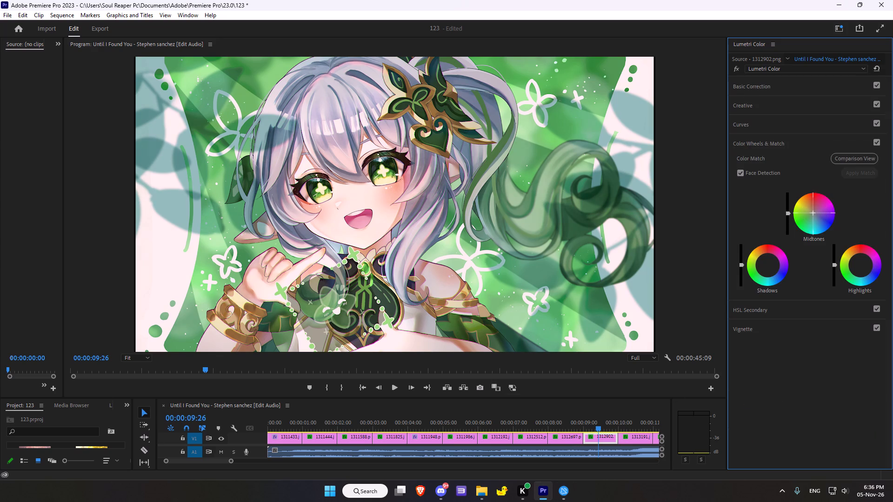
drag(775, 205, 745, 234)
drag(769, 265, 753, 209)
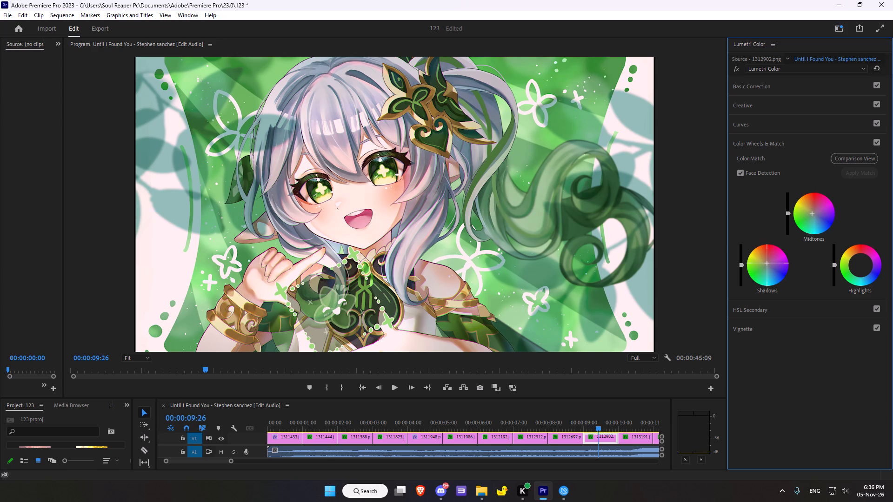
drag(753, 209, 788, 211)
drag(858, 264, 842, 264)
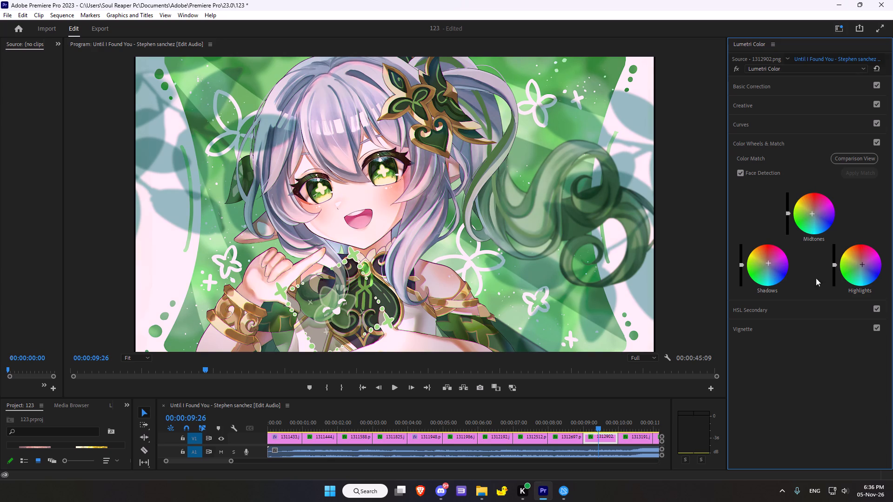
click(734, 72)
click(734, 72)
In HSL Secondary, try shifting the correction wheel towards yellow-green, reset it, and shift it very slightly towards red instead.
click(760, 310)
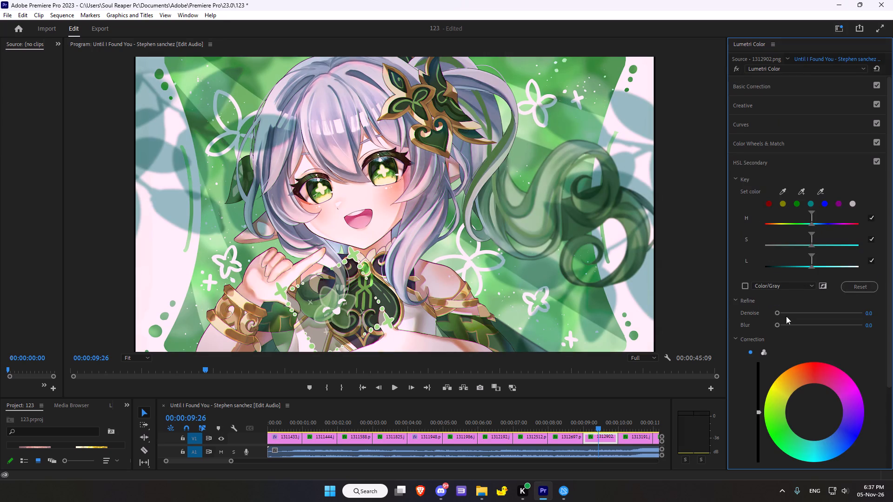
scroll(793, 336, down, 13)
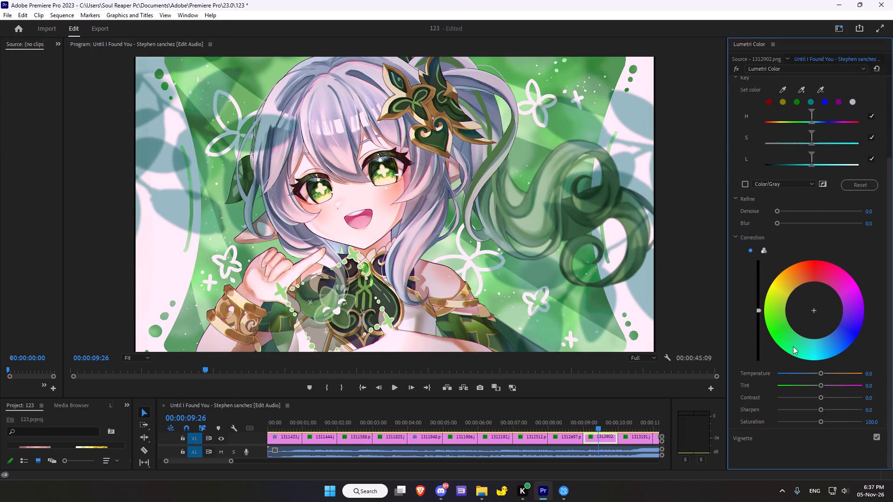
scroll(793, 346, down, 2)
drag(813, 316, 717, 276)
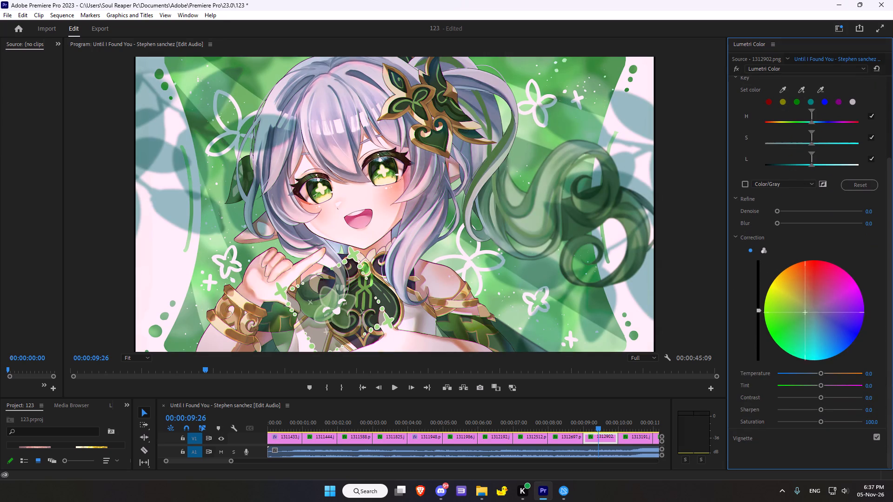
drag(717, 276, 812, 333)
double_click(814, 313)
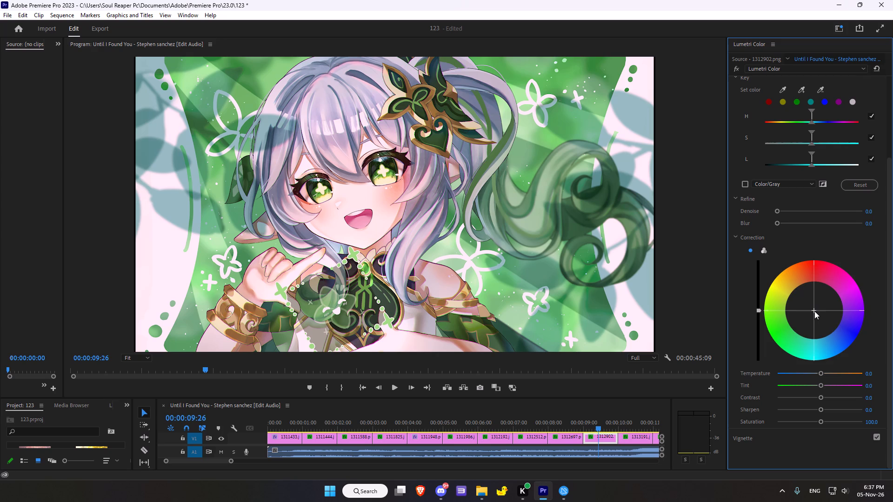
drag(813, 308, 403, 255)
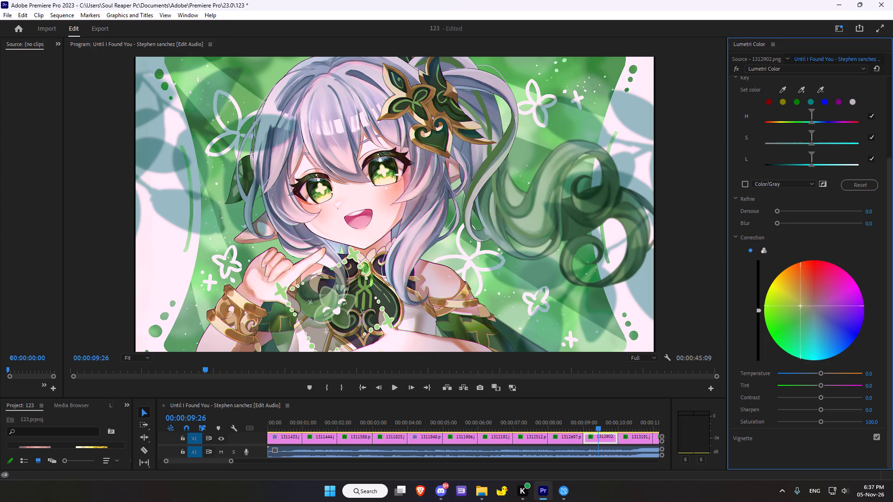
drag(403, 255, 579, 285)
double_click(813, 308)
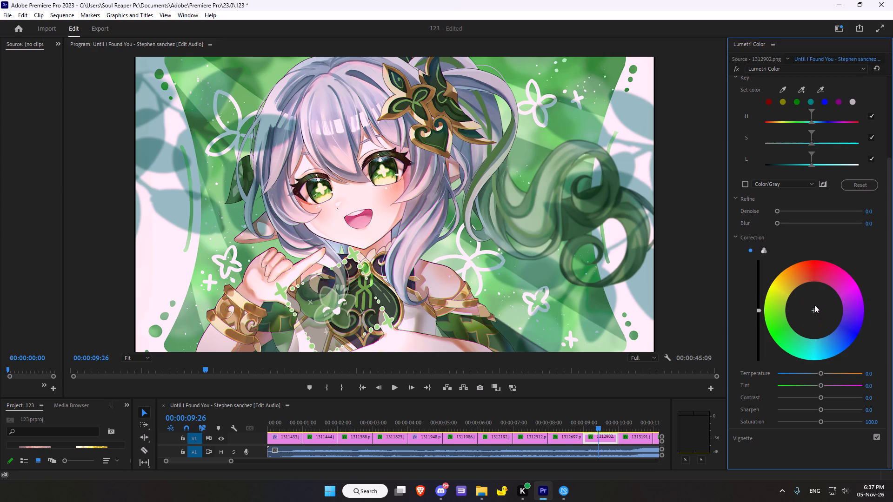
drag(813, 310, 829, 276)
Cool the HSL Secondary correction by setting Temperature to -41.3 and Tint to -1.1.
drag(820, 373, 805, 376)
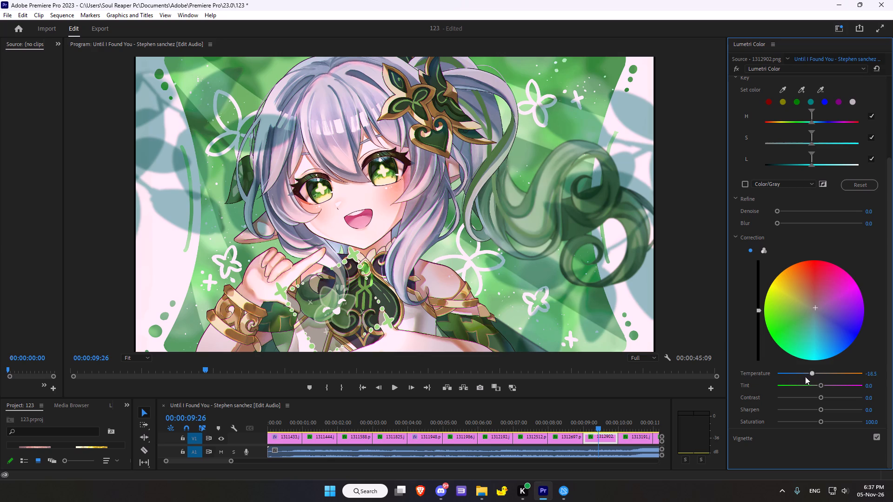
drag(805, 376, 811, 375)
drag(811, 375, 801, 377)
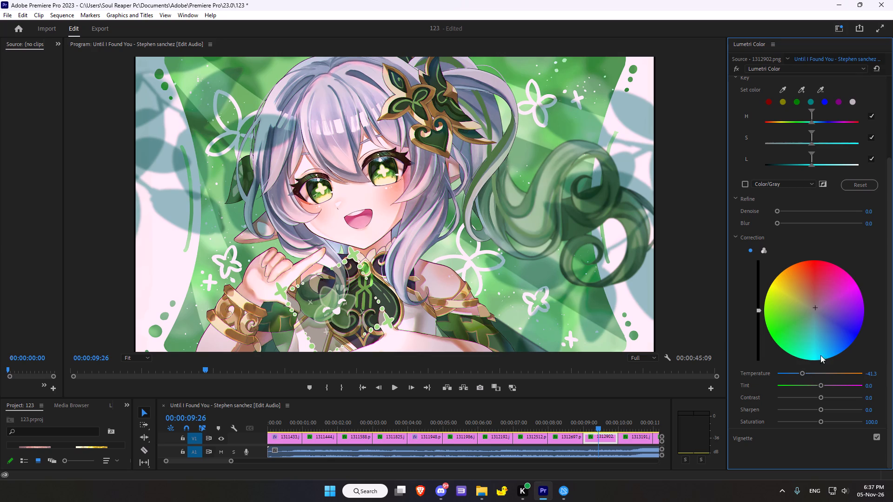
click(821, 386)
Set the HSL Secondary correction's Contrast to -43.5, Sharpen to 13.0 and Saturation to about 104.
scroll(825, 374, down, 3)
drag(821, 397, 813, 399)
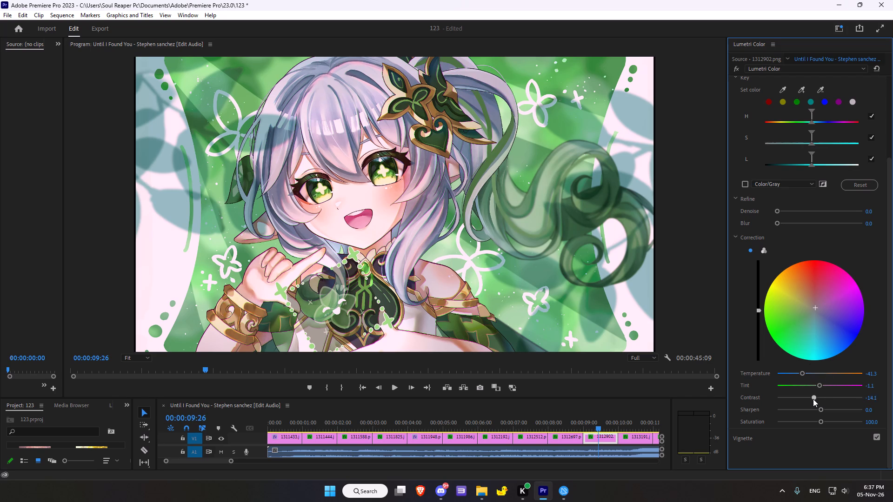
drag(813, 399, 800, 397)
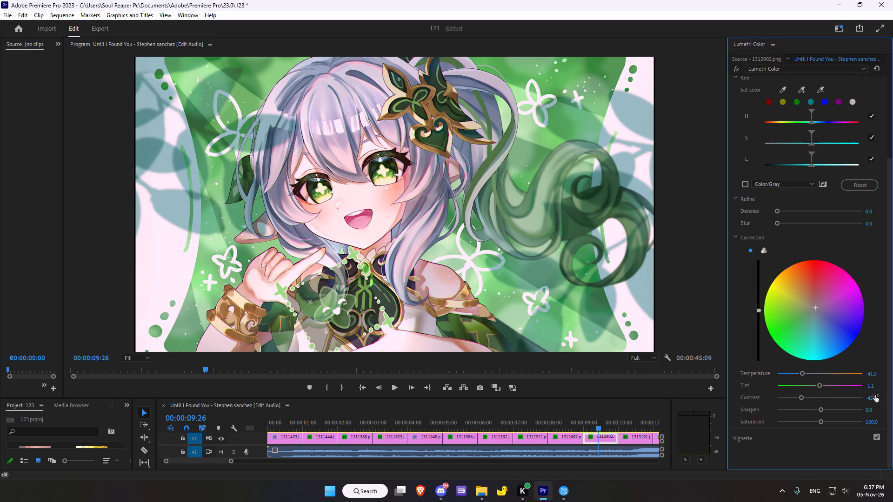
click(823, 408)
drag(823, 423, 821, 429)
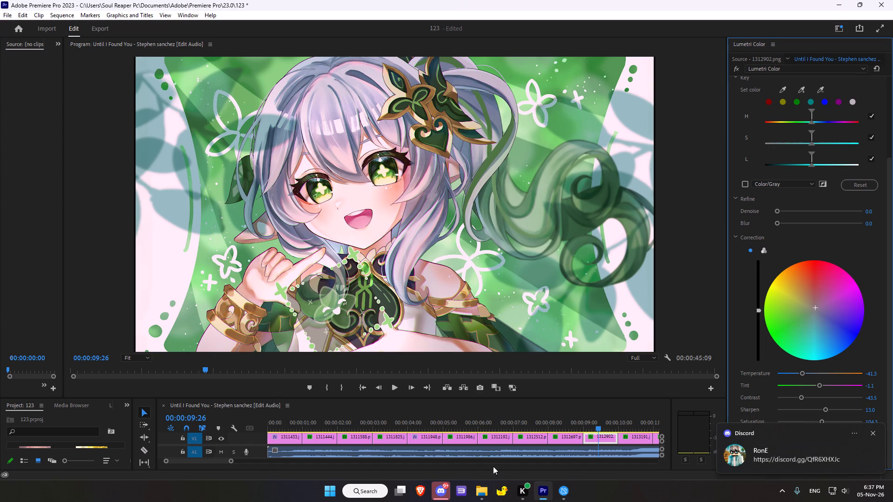
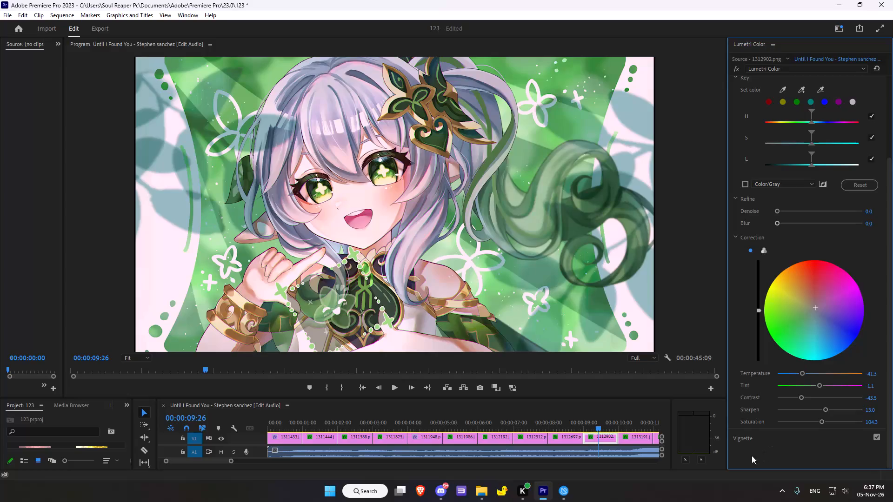
Darken 1312902.png's edges with a slight vignette, setting Amount to -0.7 and Midpoint to 60.9.
click(751, 439)
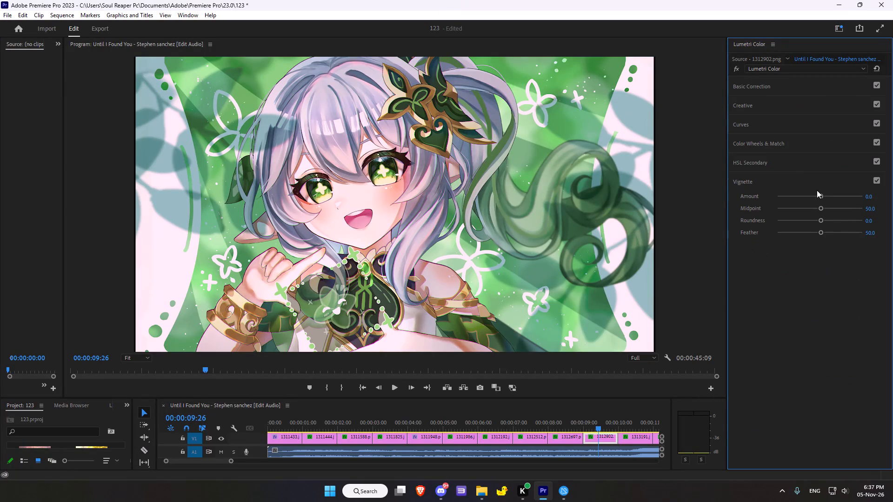
drag(820, 194, 812, 192)
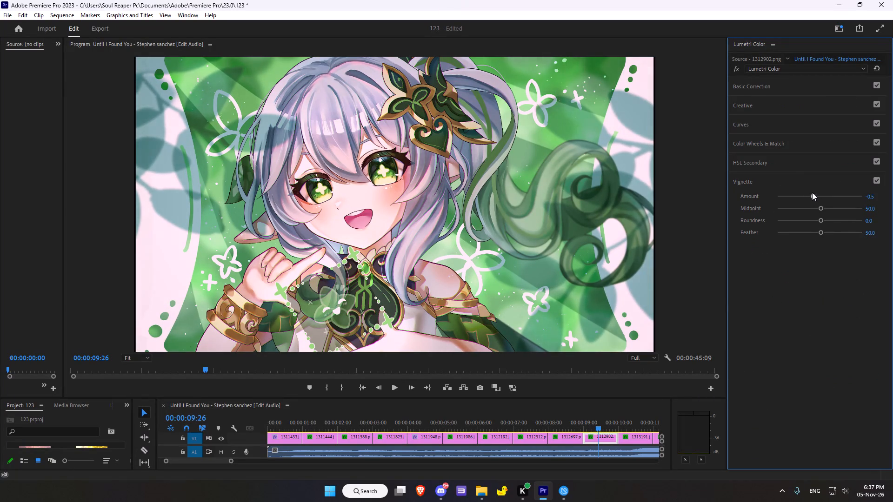
drag(812, 192, 809, 196)
drag(821, 209, 832, 205)
drag(832, 205, 828, 203)
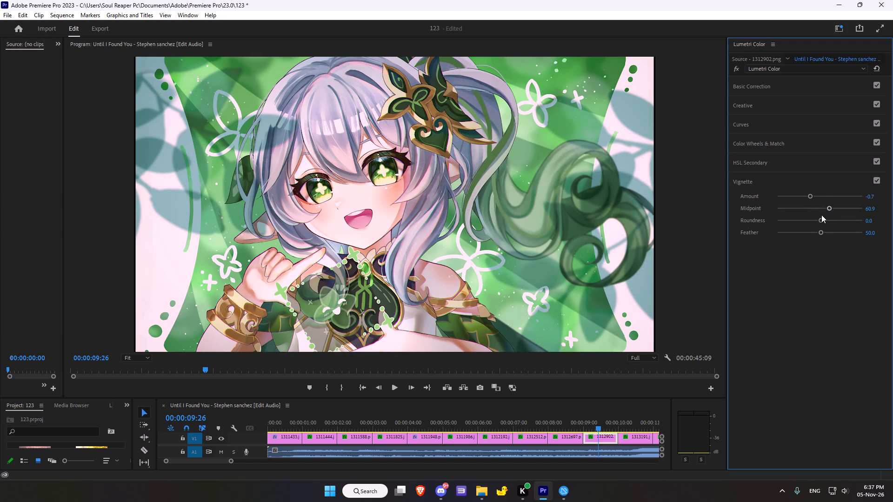
Set the vignette's Roundness to 19.6 and Feather to 35.9, and compare the clip with the Lumetri effect off and on.
click(819, 218)
drag(819, 218, 824, 218)
click(819, 221)
drag(820, 220, 816, 220)
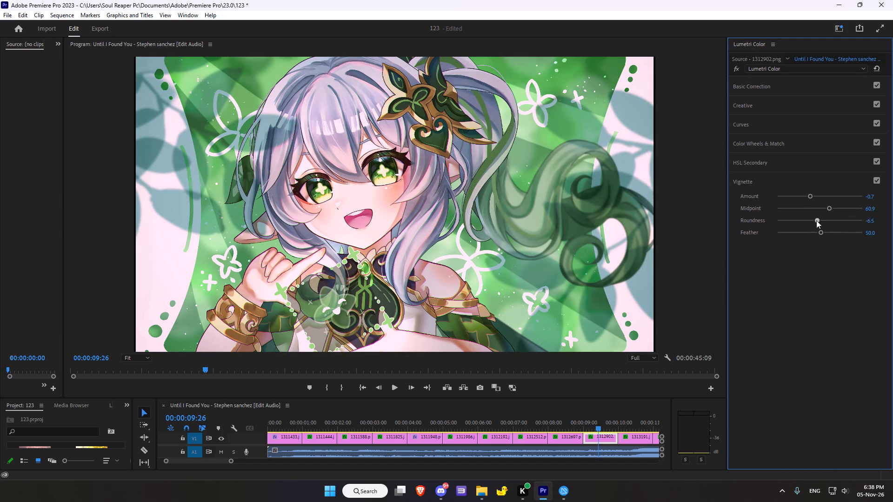
drag(816, 220, 820, 235)
drag(820, 235, 827, 232)
drag(822, 232, 808, 239)
drag(808, 239, 807, 241)
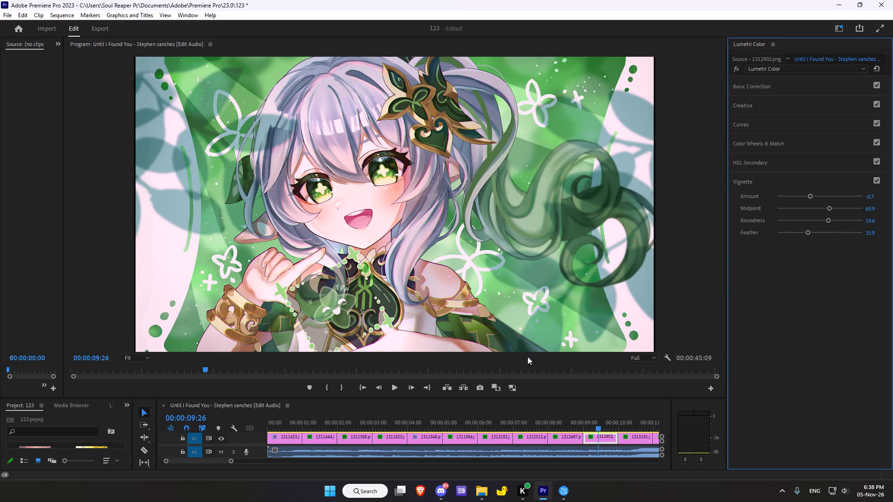
scroll(537, 357, down, 11)
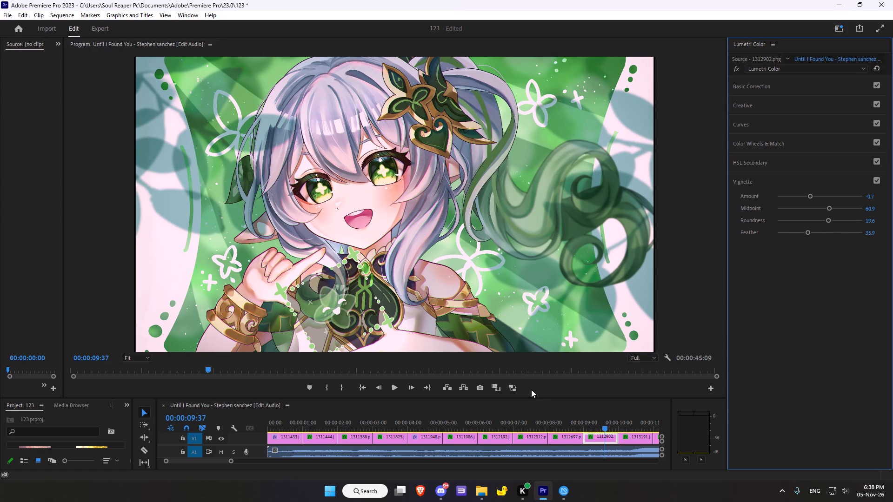
double_click(737, 67)
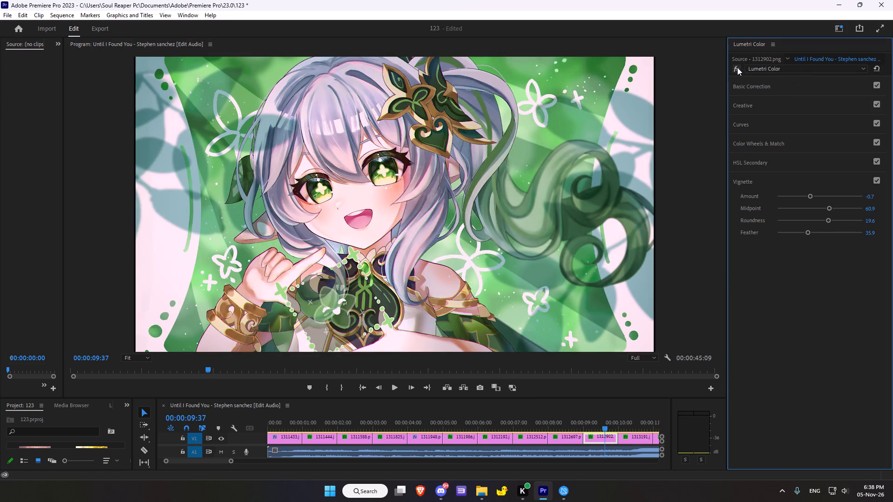
double_click(737, 67)
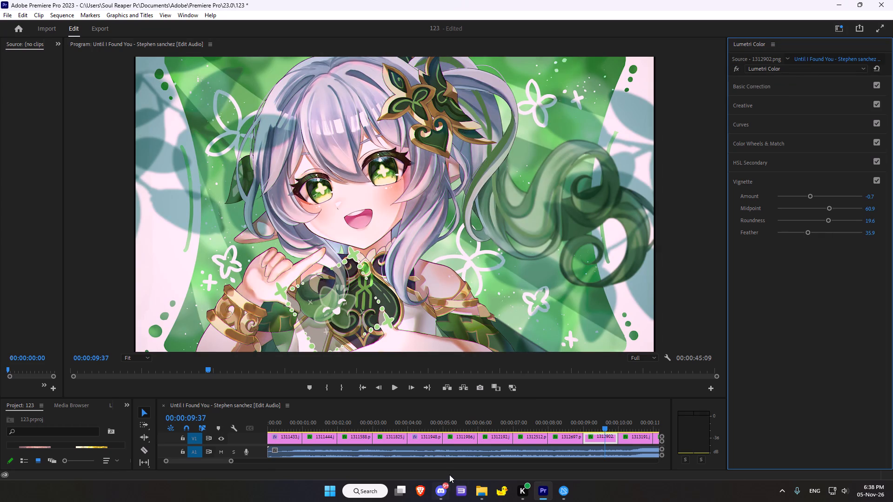
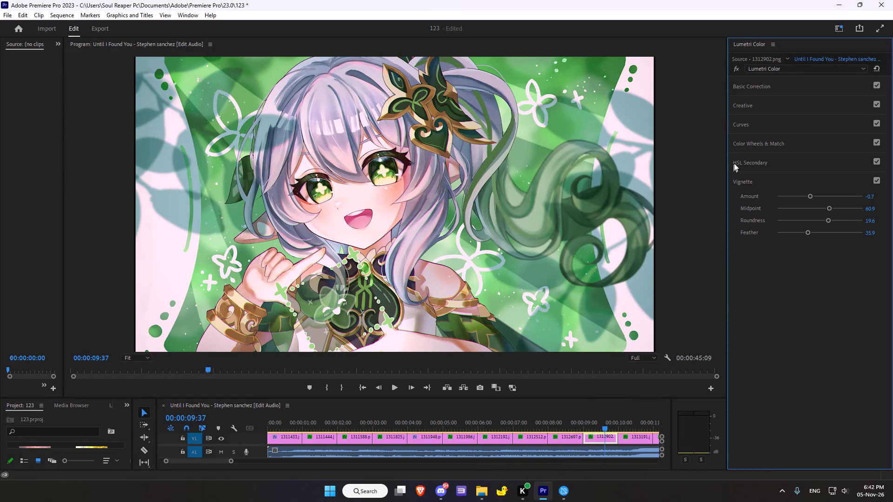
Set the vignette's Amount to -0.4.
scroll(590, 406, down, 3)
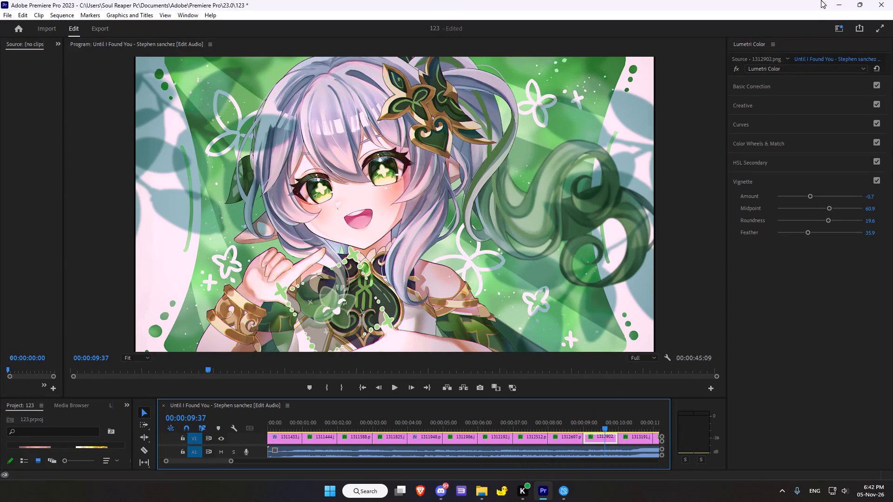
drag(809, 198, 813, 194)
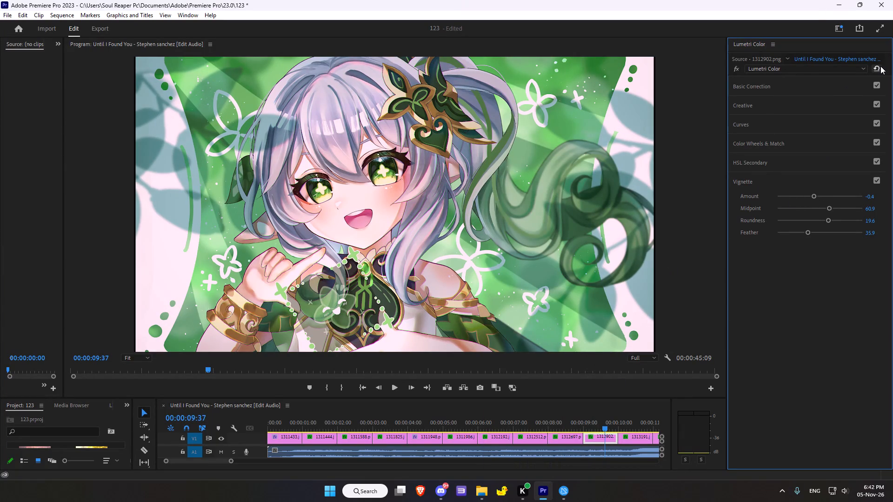
Reset all Lumetri Color settings on 1312902.png.
click(880, 67)
Warm 1312902.png in Basic Correction with Temperature 17.4, Tint 12.0 and Saturation 107.6.
click(760, 88)
drag(820, 170, 811, 171)
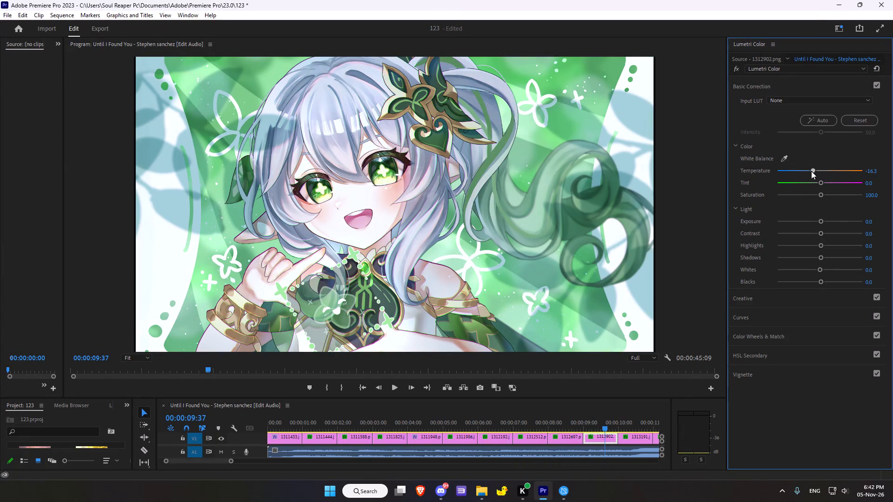
drag(811, 171, 826, 170)
click(821, 184)
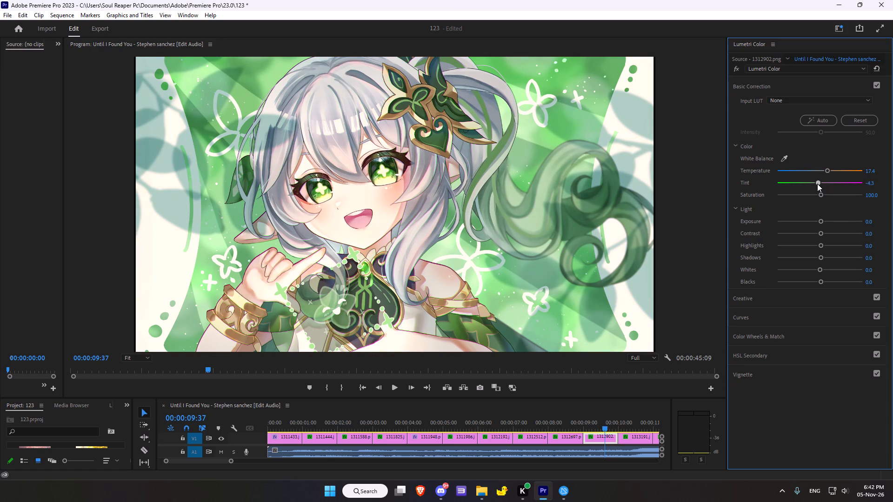
drag(818, 193, 822, 193)
Set Basic Correction's Exposure to -0.2, Contrast 8.7, Highlights -5.4, Shadows 14.1, Whites -9.8 and Blacks 8.7.
click(820, 223)
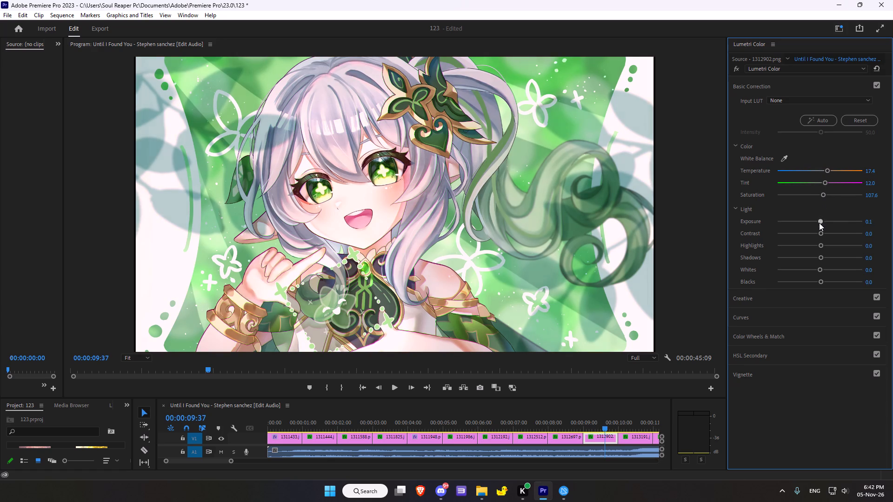
click(822, 234)
click(820, 245)
click(823, 256)
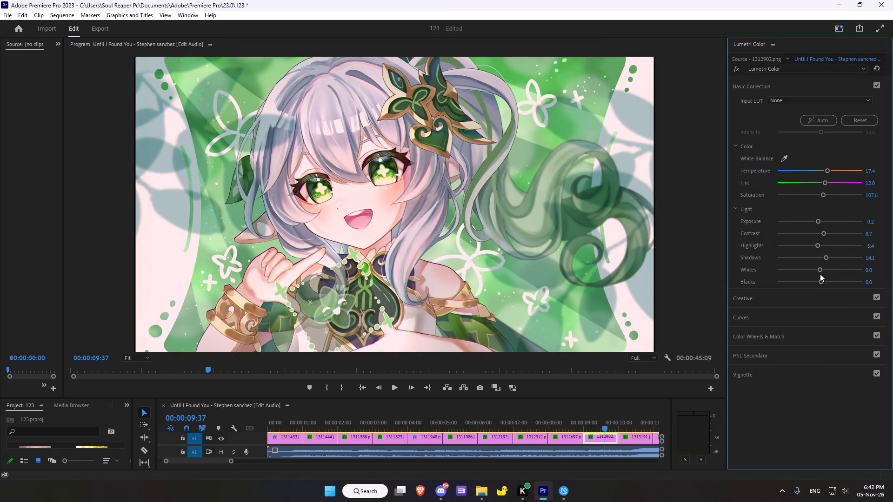
click(820, 275)
drag(821, 271, 815, 272)
click(821, 281)
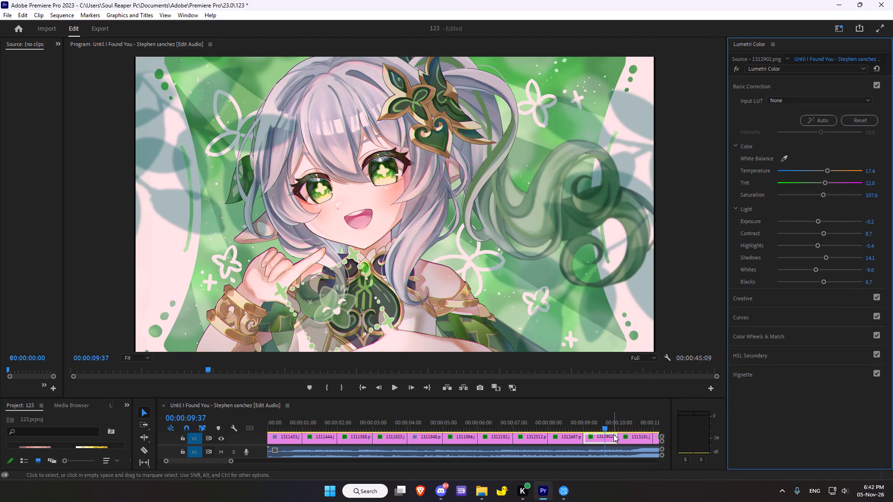
Look over the following clips in the timeline and examine the frames of 1312902.png around the playhead.
scroll(588, 423, down, 4)
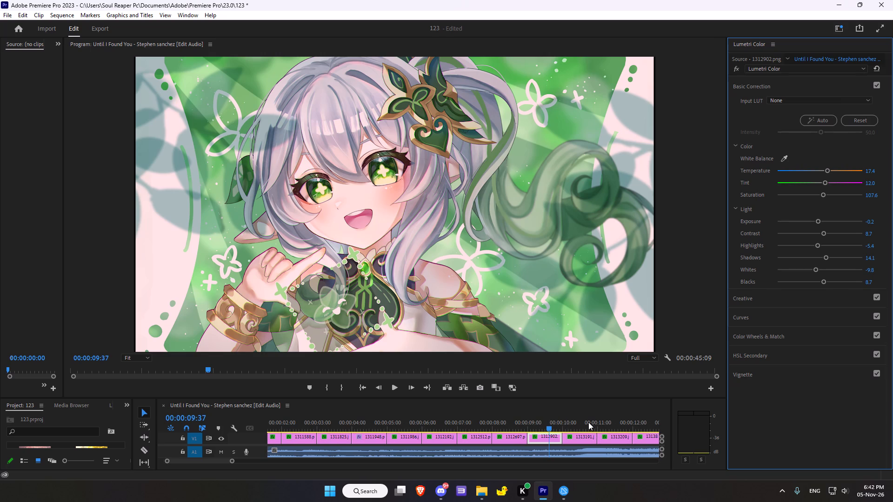
scroll(566, 418, down, 7)
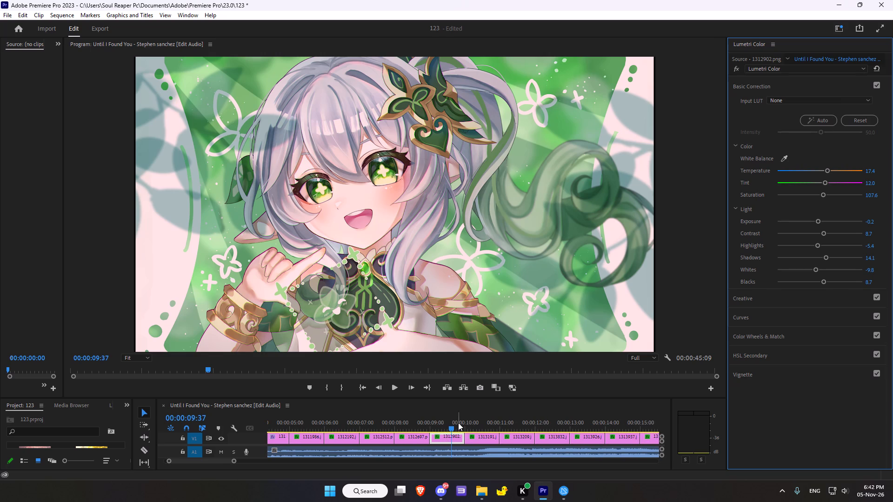
scroll(458, 423, down, 5)
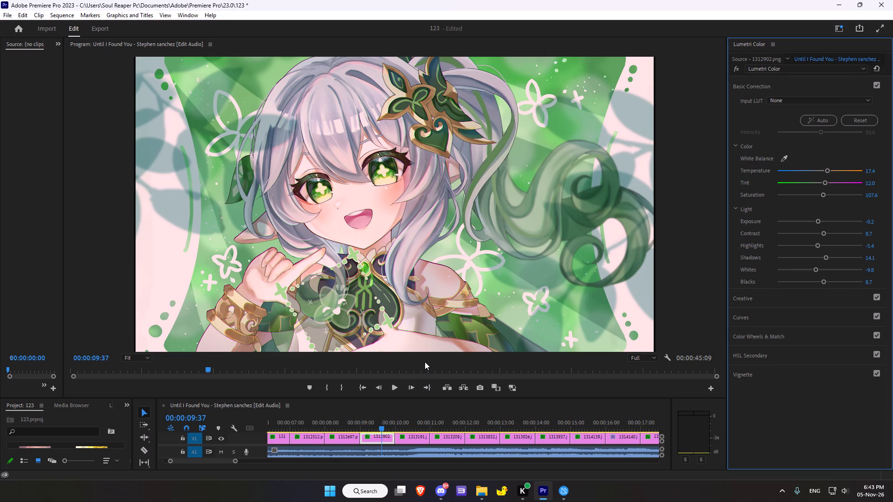
scroll(425, 362, down, 17)
scroll(424, 362, down, 4)
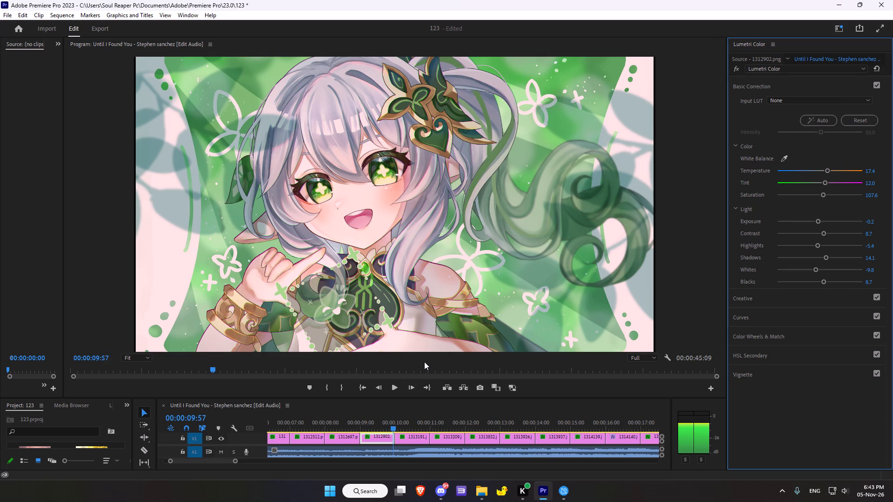
scroll(424, 362, up, 16)
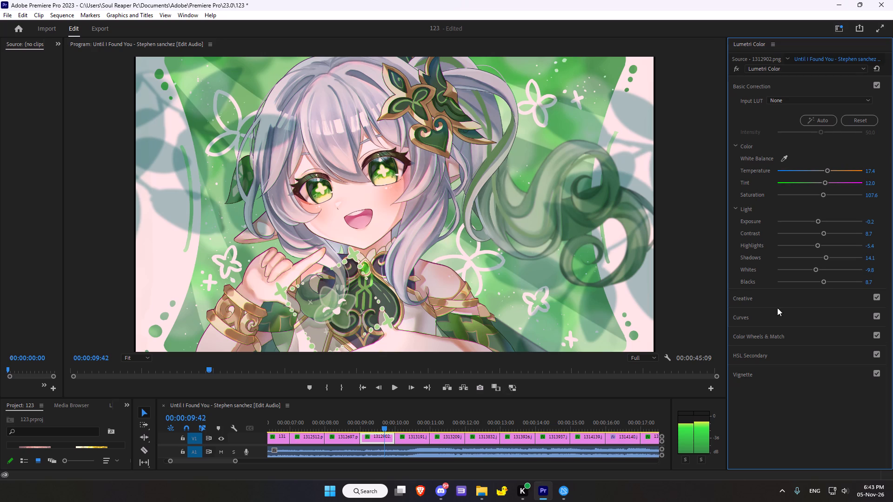
Set the Creative adjustments of 1312902.png to Sharpen 62.0, Vibrance 25.0 and Saturation 103.3.
click(755, 301)
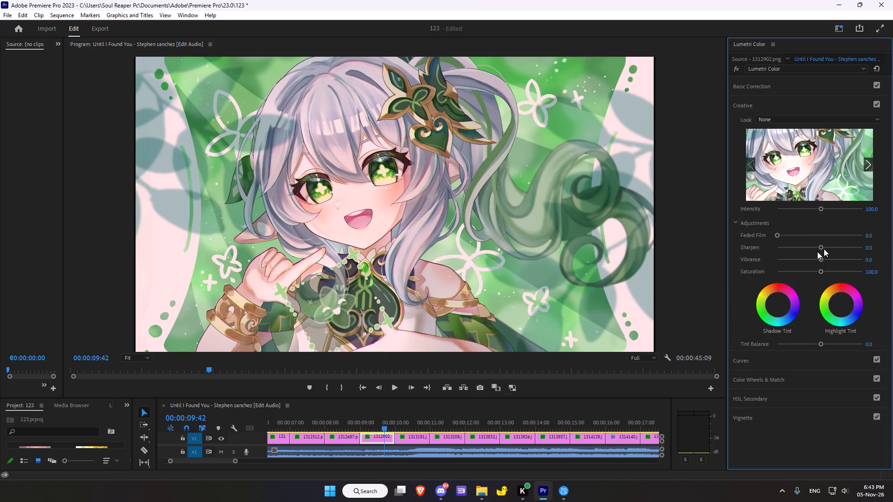
drag(822, 248, 846, 238)
drag(817, 260, 809, 261)
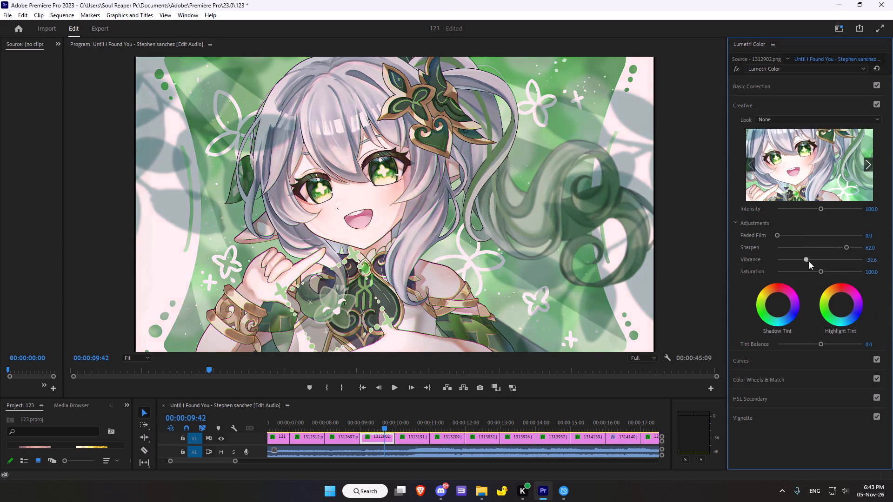
drag(809, 261, 830, 259)
click(819, 272)
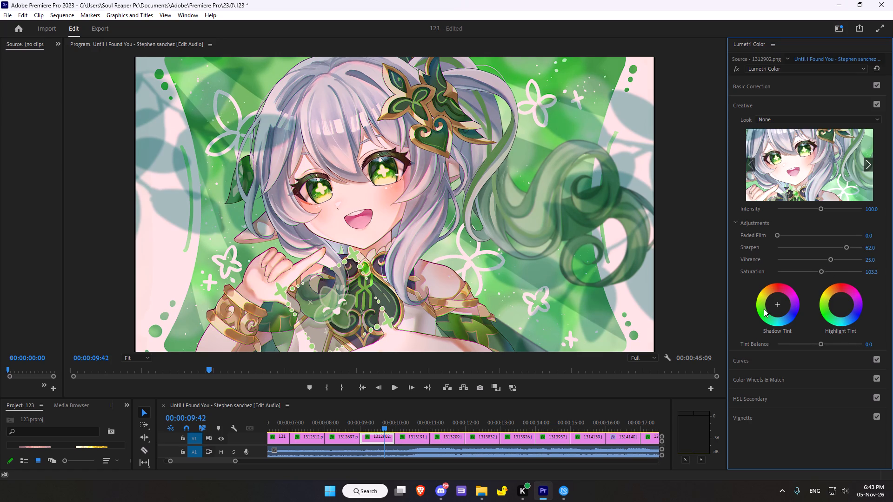
Shift the Creative Shadow Tint slightly toward pink-magenta and the Highlight Tint toward pink.
drag(777, 306, 811, 282)
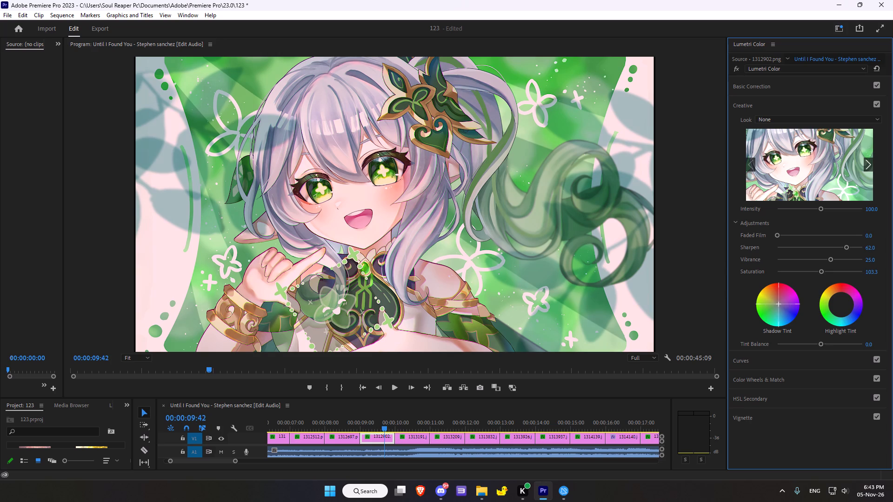
drag(811, 282, 847, 270)
drag(842, 303, 754, 317)
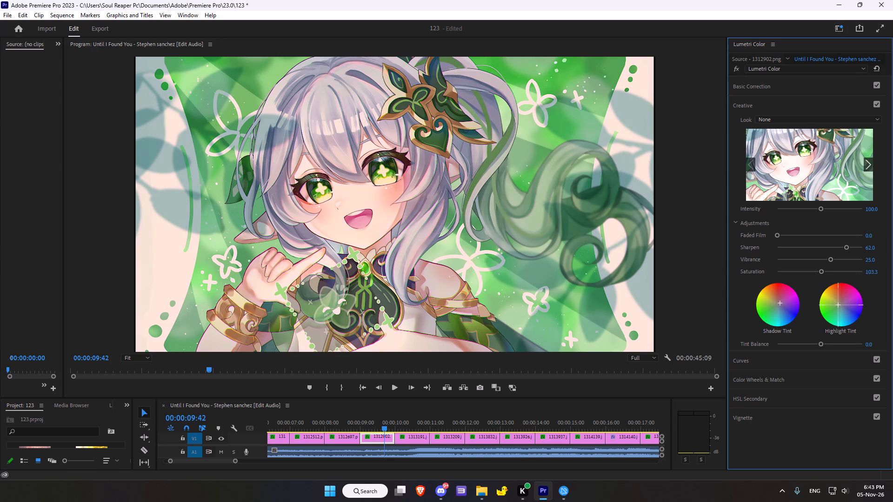
drag(754, 317, 858, 294)
Darken the midtones very slightly by lowering a middle point on the white RGB curve.
click(739, 363)
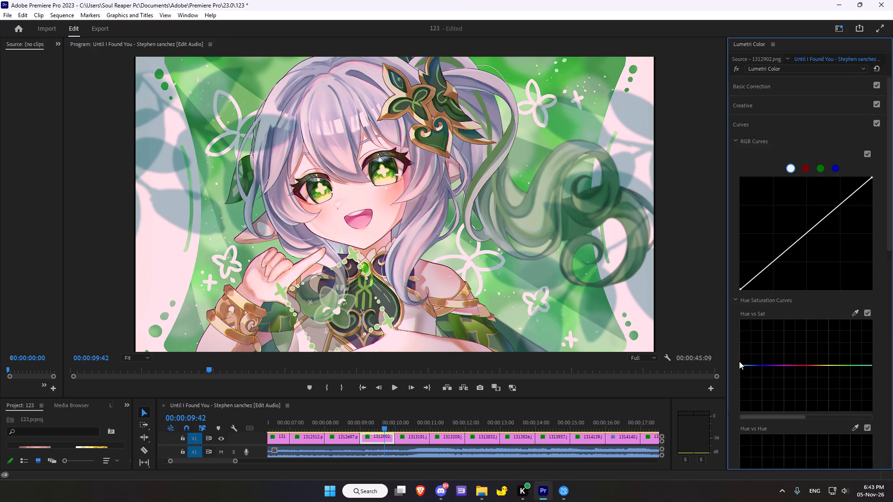
drag(806, 233, 812, 239)
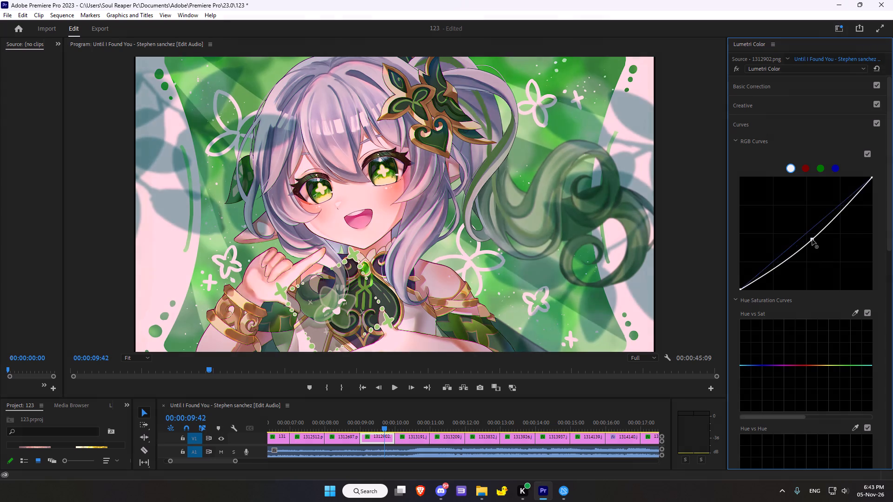
drag(812, 239, 813, 230)
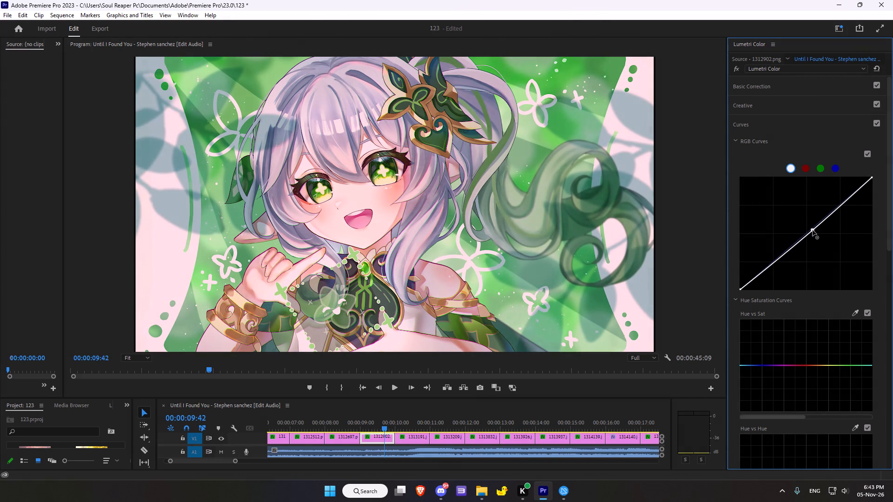
drag(813, 230, 812, 232)
Sample the character's golden bracelet for the Hue vs Sat curve and slightly raise the saturation of that hue.
click(854, 316)
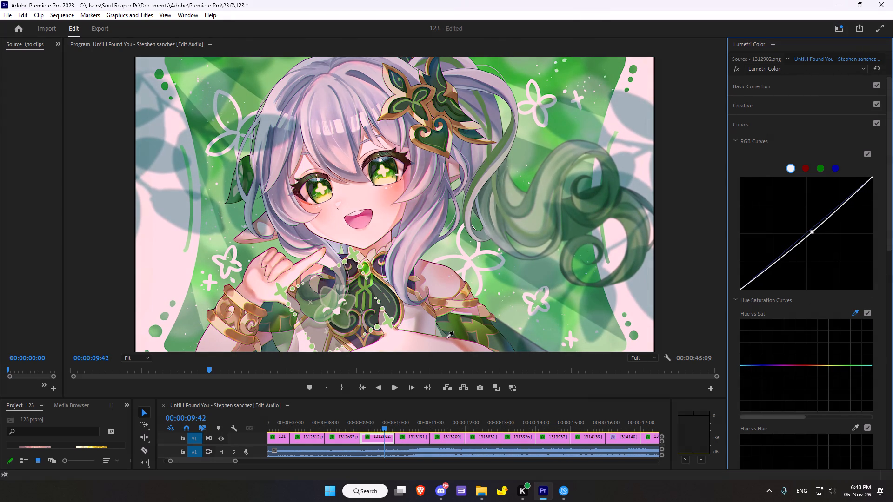
click(237, 301)
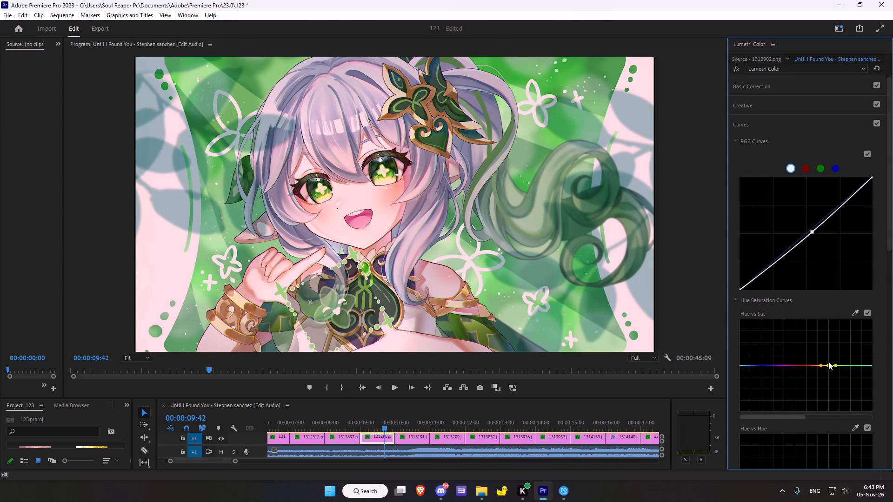
drag(830, 366, 827, 361)
Sample the green of the character's dress for the Hue vs Hue curve and pull its middle point below the line.
scroll(832, 365, down, 1)
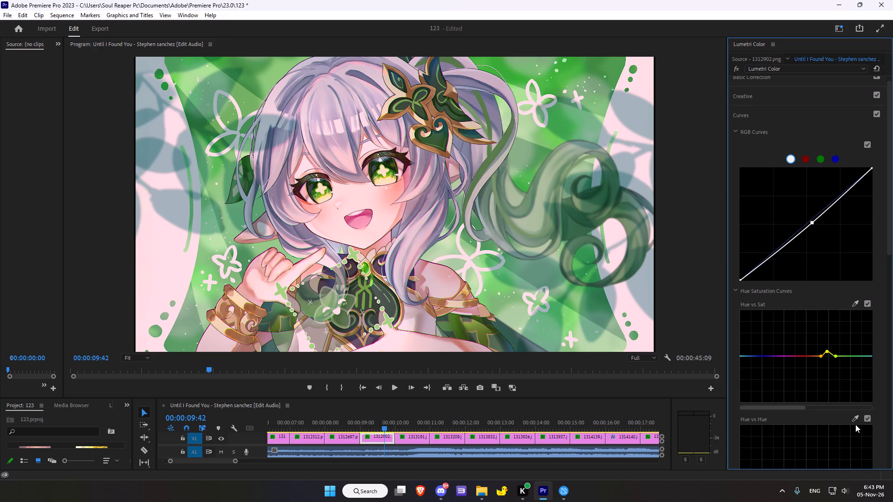
click(858, 417)
scroll(824, 410, down, 3)
scroll(723, 356, down, 4)
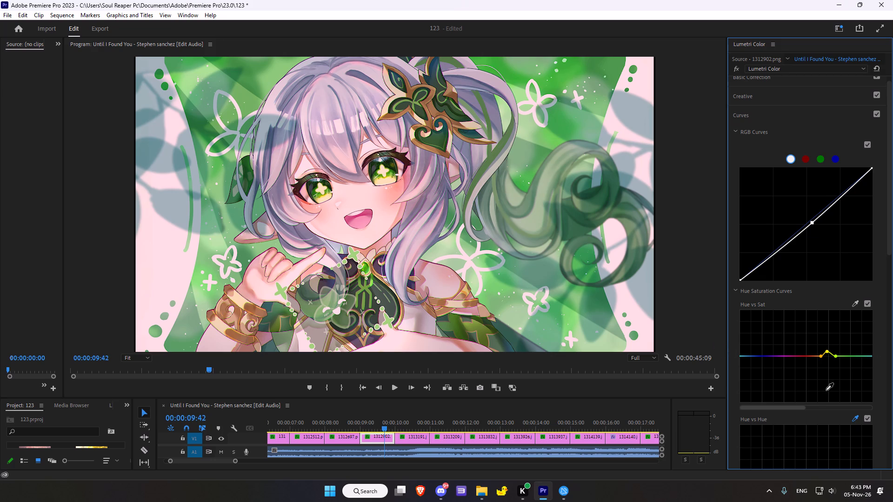
click(381, 296)
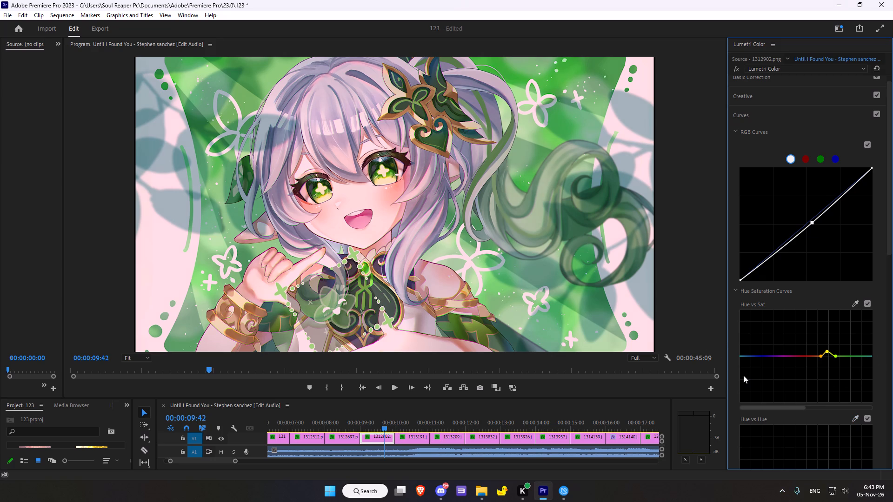
scroll(859, 377, down, 8)
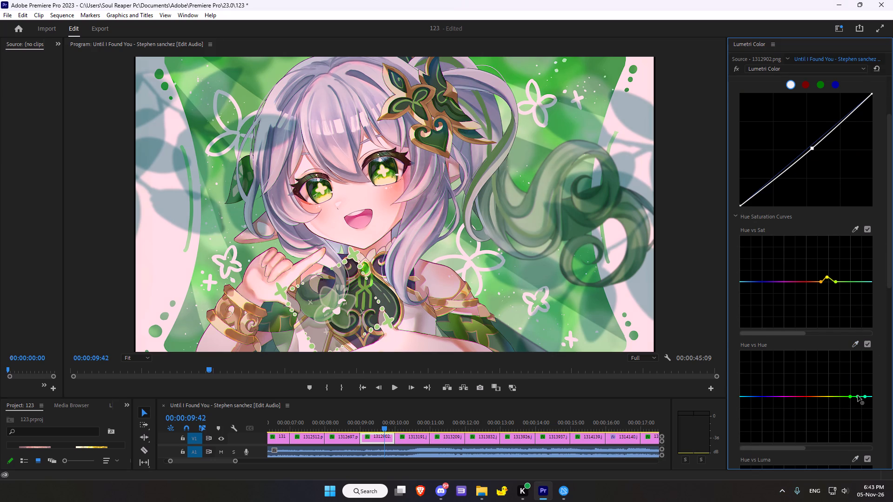
drag(858, 396, 861, 406)
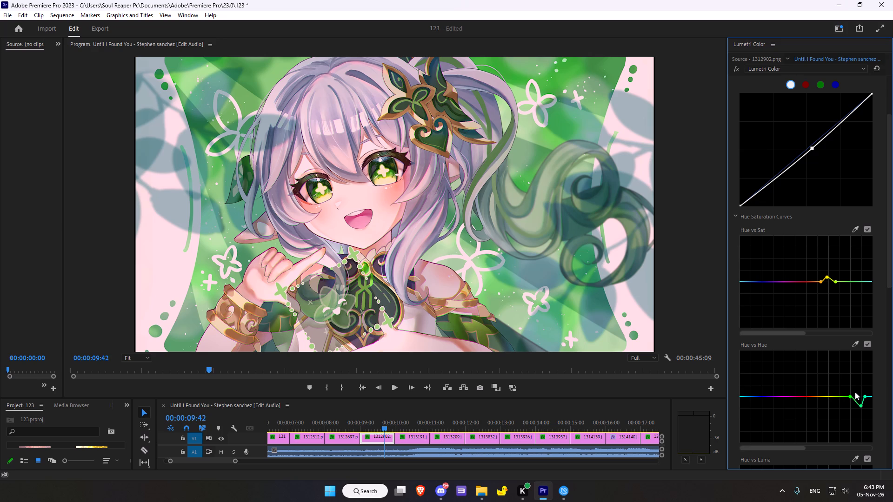
Sample the green near the character's bracelet for the Hue vs Luma curve and slightly raise that hue's brightness.
scroll(843, 394, down, 6)
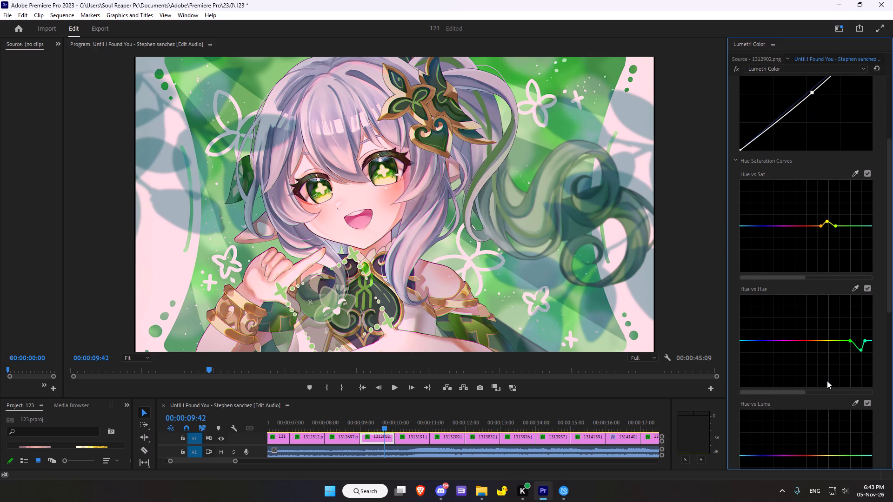
scroll(827, 381, down, 5)
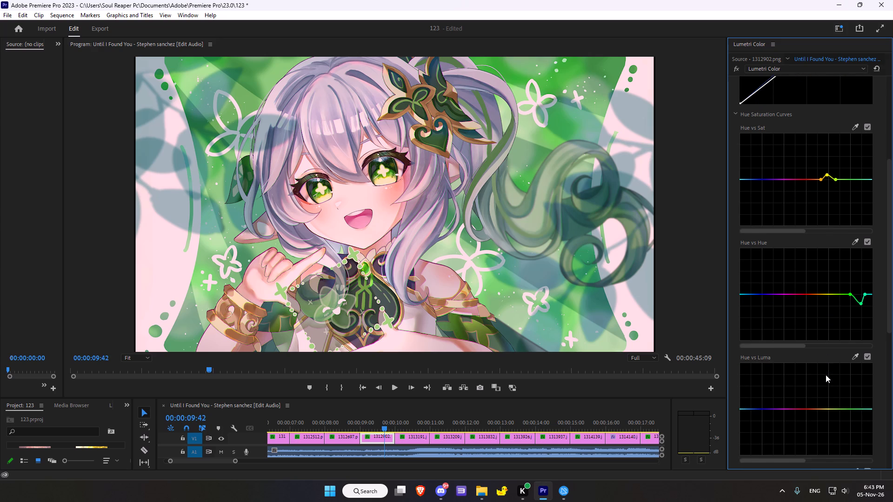
scroll(826, 375, down, 3)
click(855, 324)
click(854, 330)
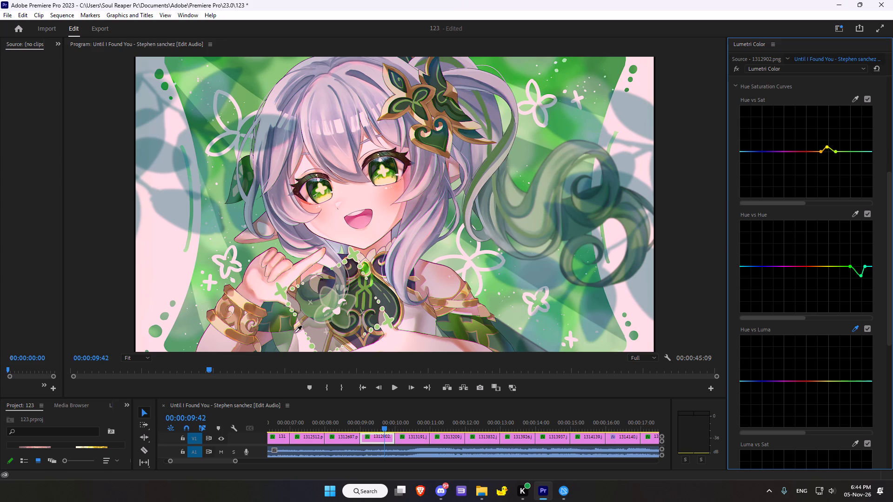
click(284, 325)
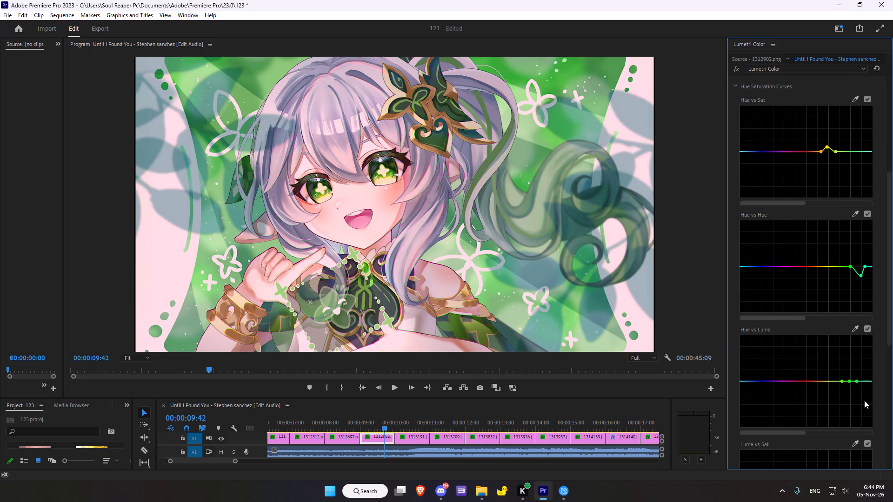
drag(849, 382, 849, 385)
drag(849, 385, 852, 383)
drag(852, 383, 849, 377)
scroll(875, 423, down, 14)
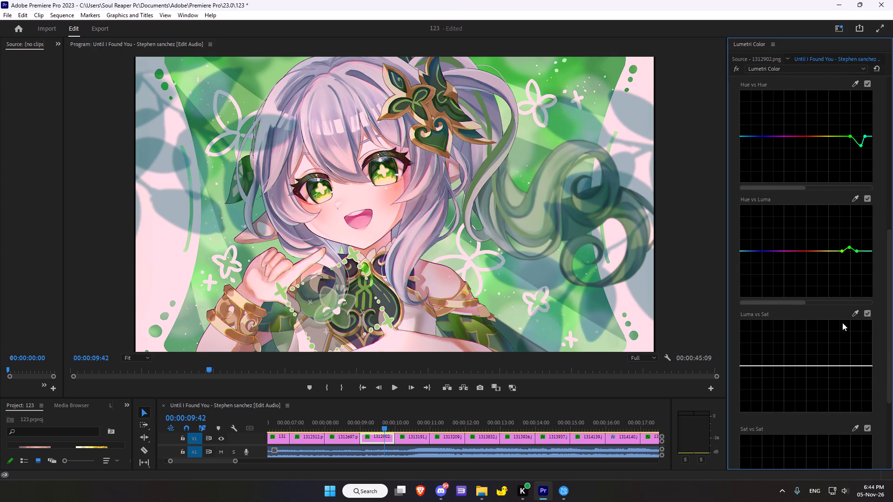
Sample the character's collar for the Luma vs Sat curve and slightly raise the middle point to boost saturation at that brightness.
click(857, 310)
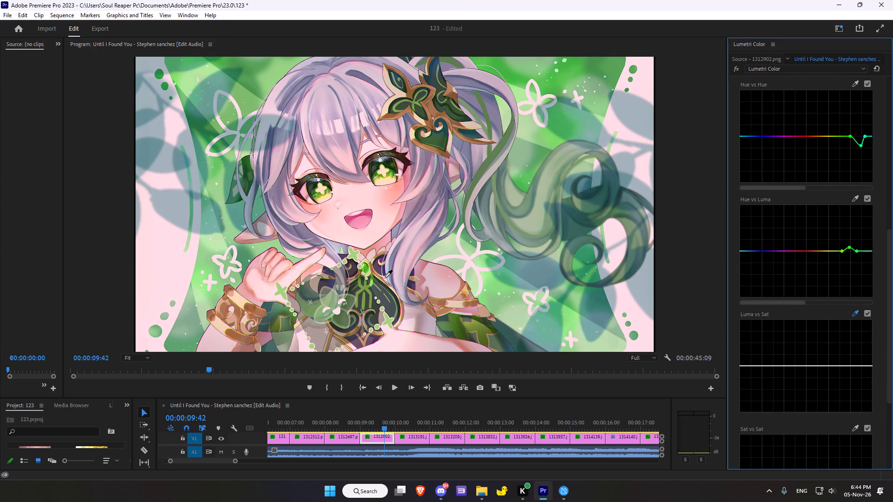
click(380, 267)
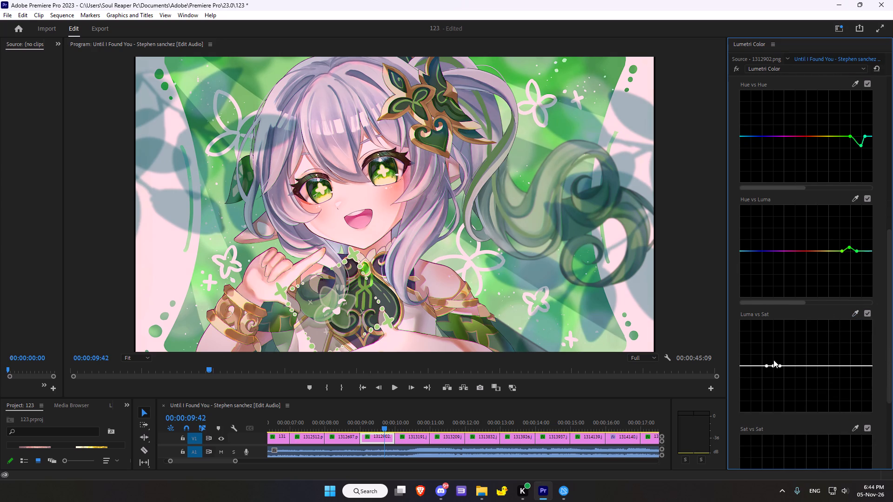
drag(773, 365, 772, 356)
drag(772, 356, 774, 359)
Sample the background below the character's hair for the Sat vs Sat curve and raise its middle point to boost saturation.
scroll(862, 369, down, 4)
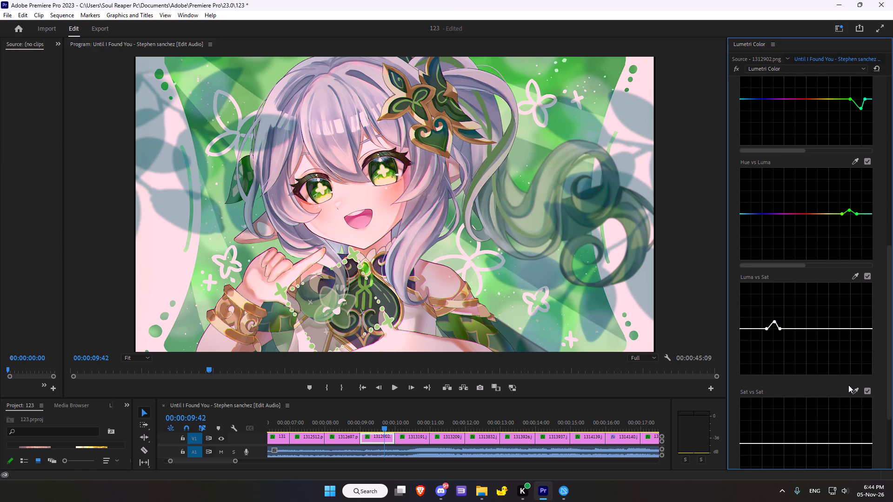
click(856, 391)
scroll(619, 360, down, 5)
scroll(546, 374, down, 5)
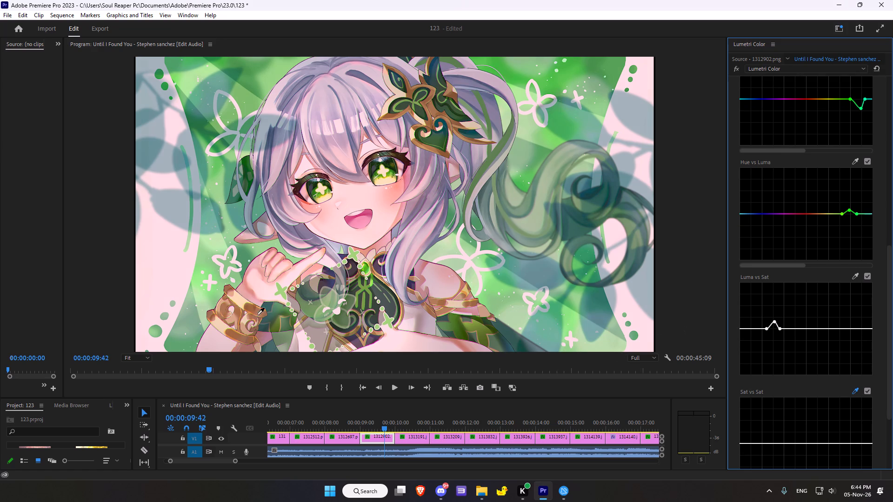
click(526, 280)
scroll(790, 369, down, 9)
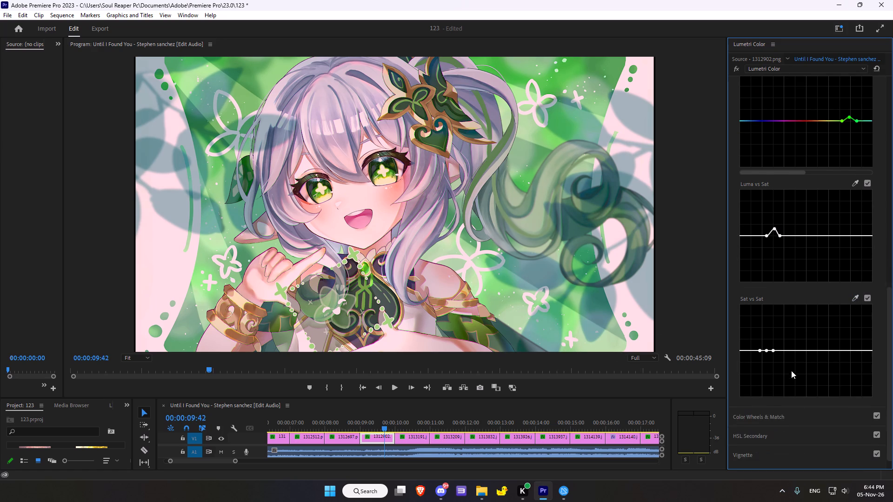
scroll(791, 370, down, 7)
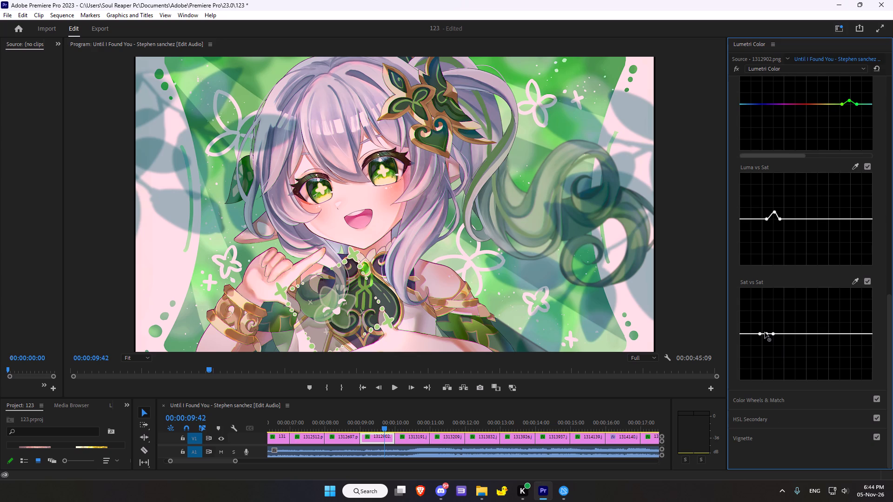
drag(767, 334, 772, 319)
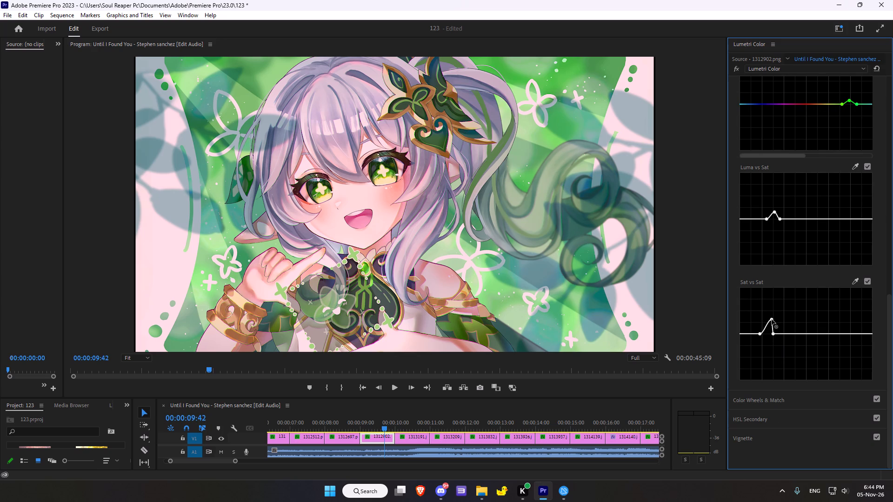
drag(772, 319, 766, 319)
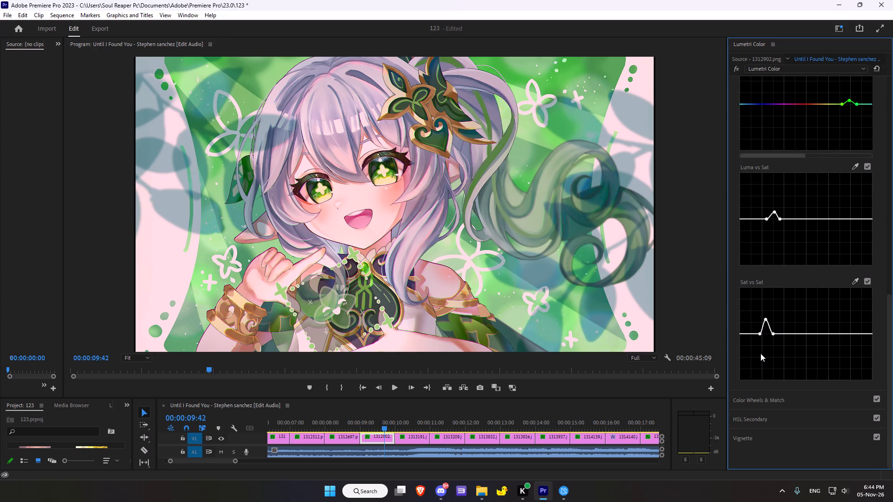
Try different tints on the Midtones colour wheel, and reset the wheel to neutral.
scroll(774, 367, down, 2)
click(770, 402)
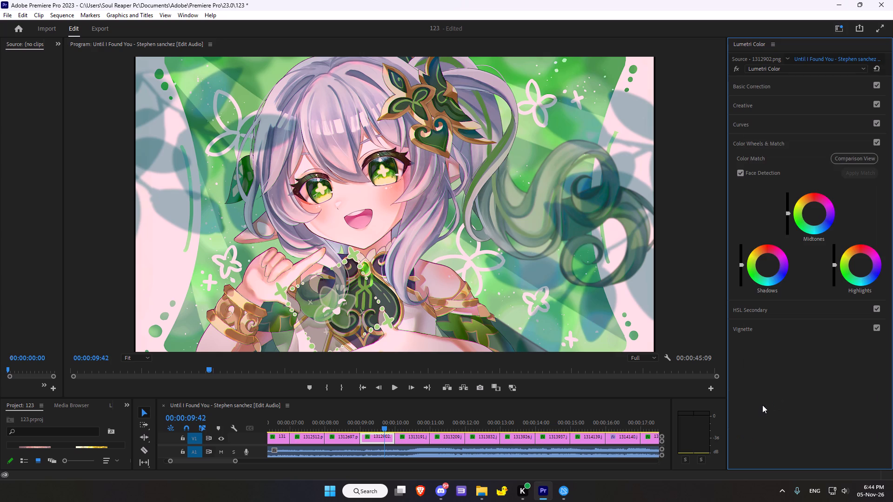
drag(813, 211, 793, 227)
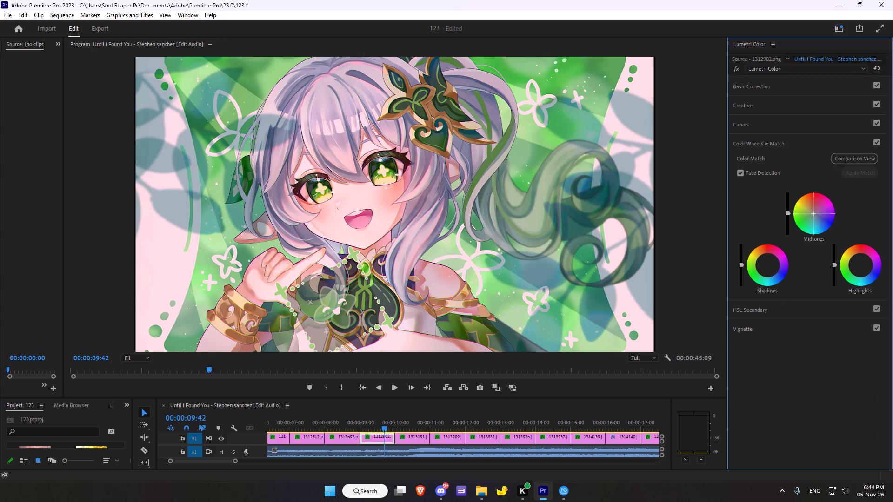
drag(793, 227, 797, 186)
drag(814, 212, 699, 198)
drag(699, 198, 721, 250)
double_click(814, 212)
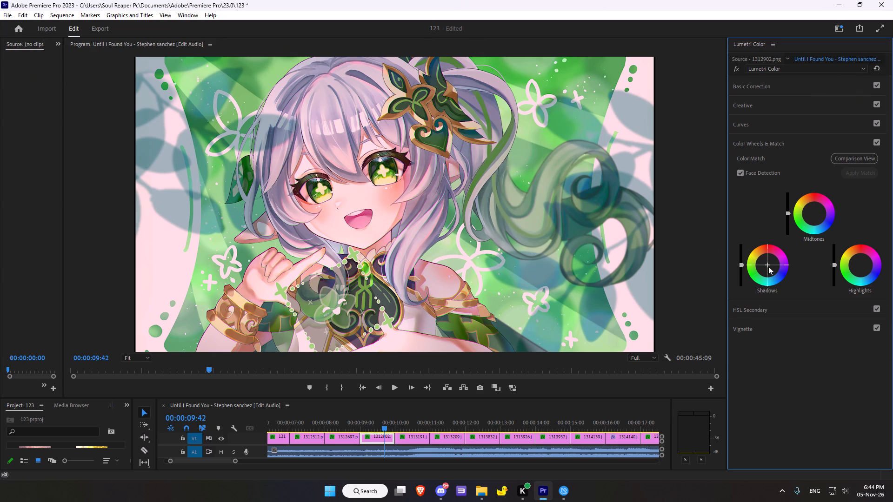
Tint the shadows slightly towards yellow and the highlights slightly towards red on the colour wheels.
drag(768, 266, 694, 235)
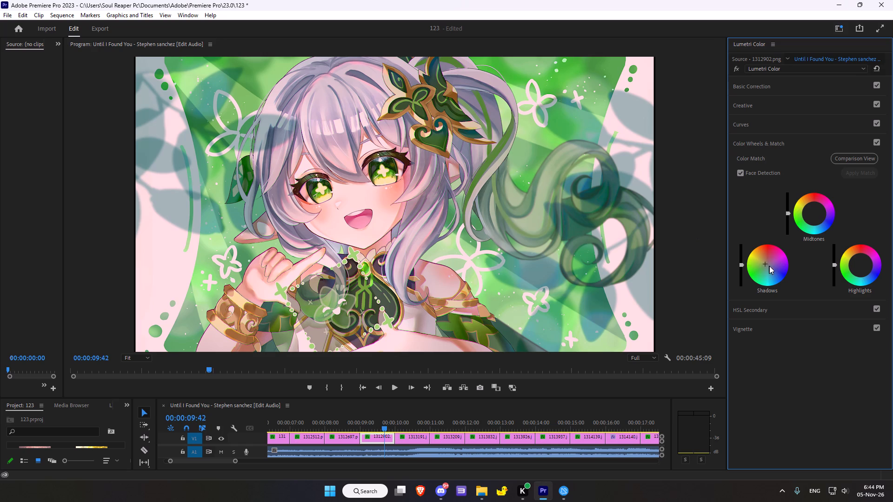
drag(859, 264, 855, 240)
drag(855, 240, 858, 238)
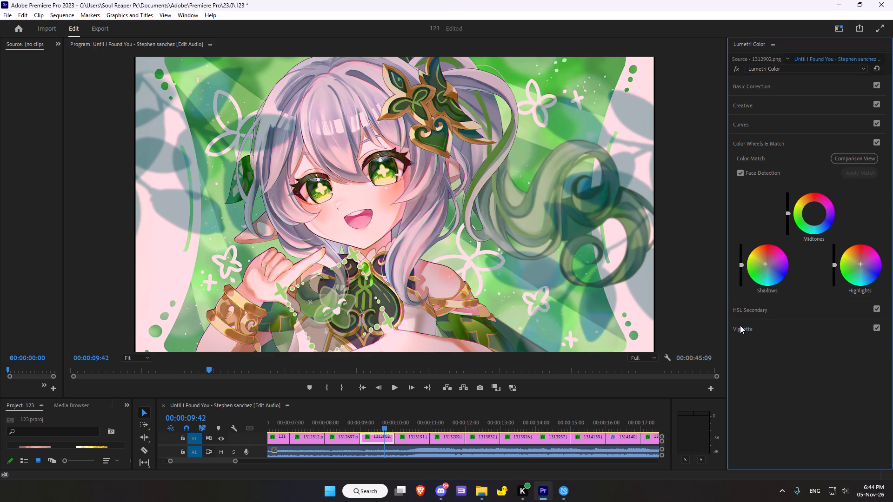
Configure the vignette of 1312902.png with amount 0.6, midpoint 57.6, roundness 20.7 and feather 50.5.
click(740, 325)
drag(818, 195, 806, 197)
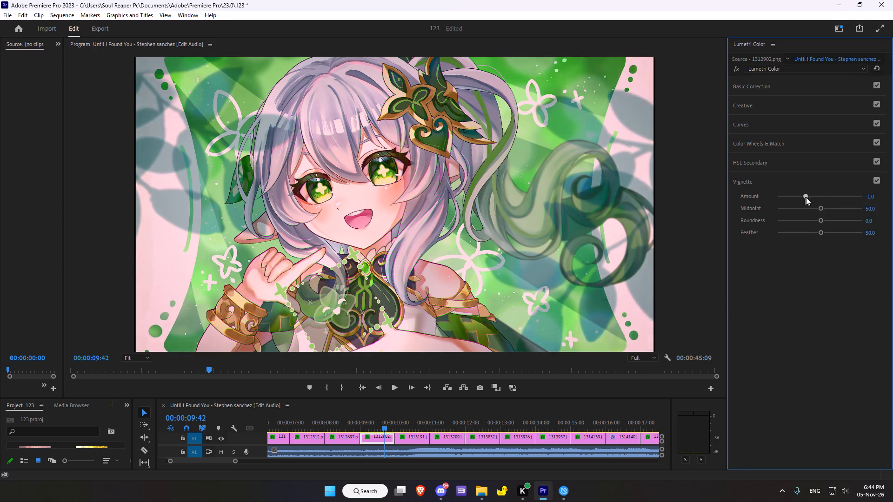
drag(806, 197, 828, 193)
drag(821, 207, 825, 205)
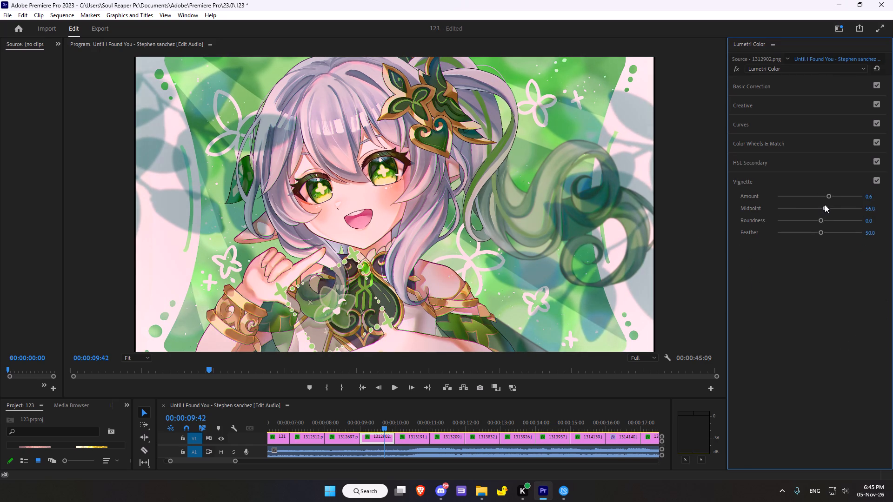
drag(825, 205, 826, 204)
drag(822, 218, 829, 216)
click(827, 217)
drag(825, 218, 828, 214)
click(820, 233)
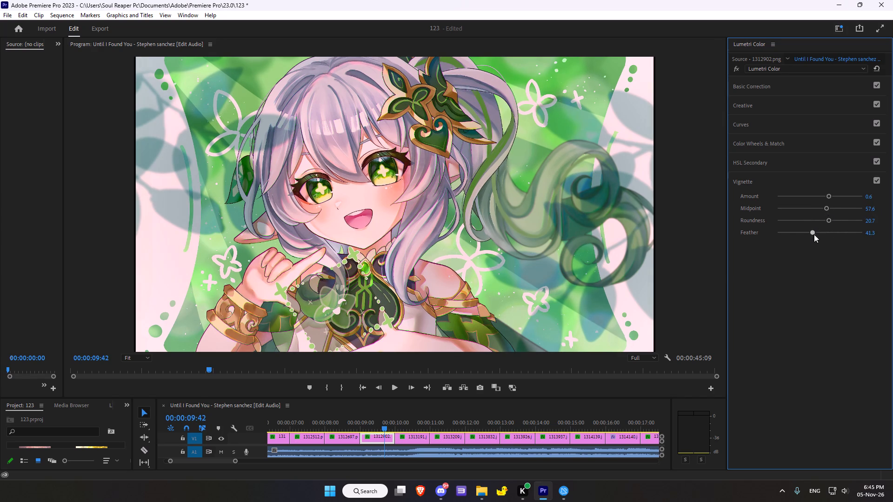
Compare 1312902.png with and without its Lumetri Color grade.
scroll(581, 403, down, 9)
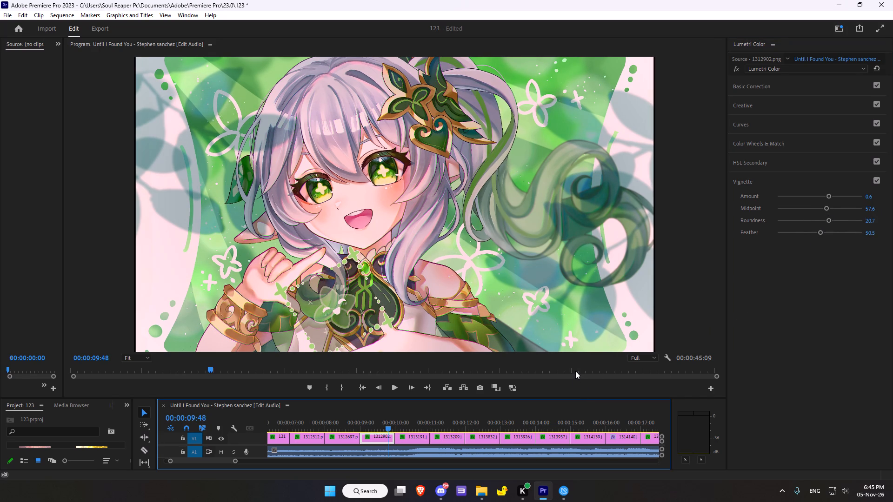
scroll(575, 371, down, 6)
scroll(575, 371, up, 4)
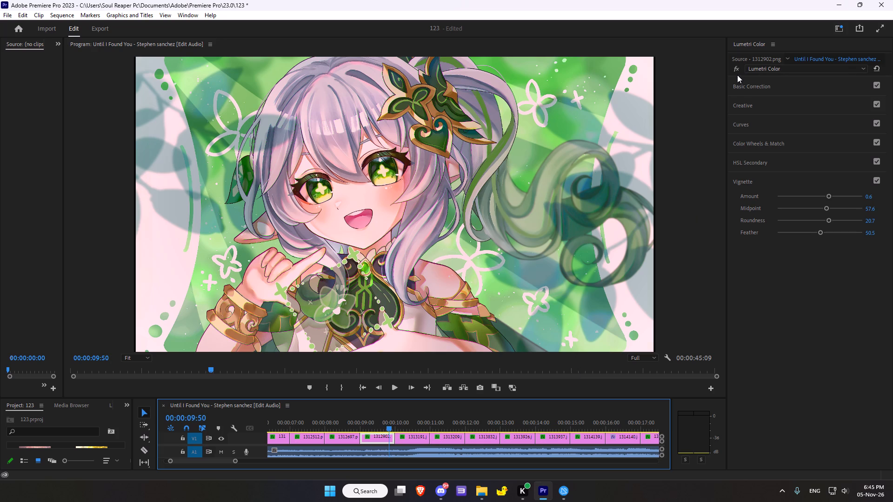
click(735, 66)
click(735, 66)
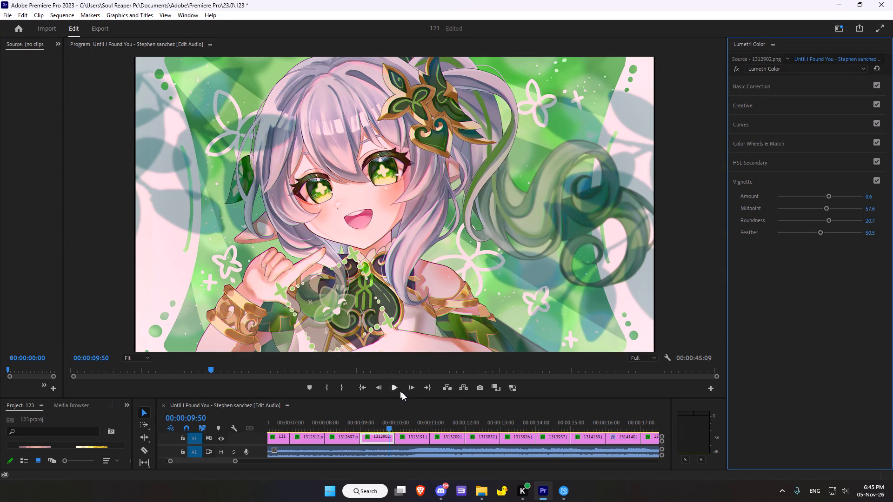
Move the playhead to the 1313191.jpg clip, compare it with and without its grade, and reset its Lumetri Color effect.
scroll(421, 368, down, 6)
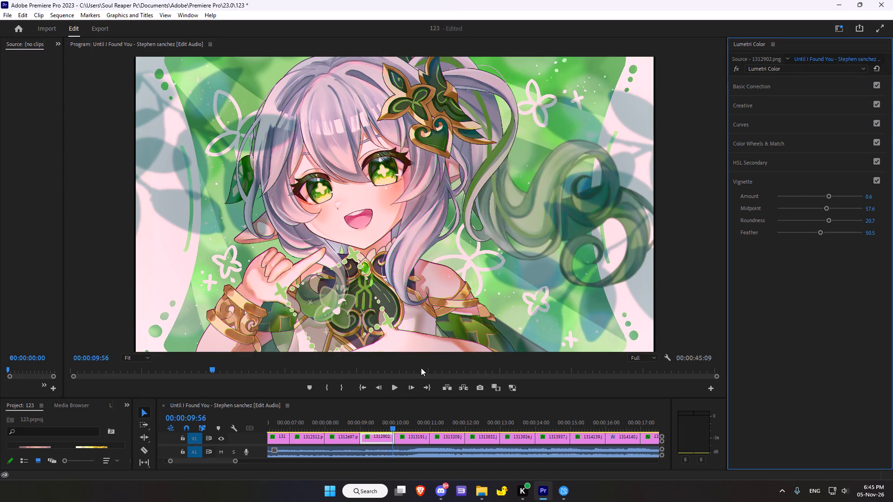
scroll(421, 368, down, 14)
scroll(421, 368, down, 7)
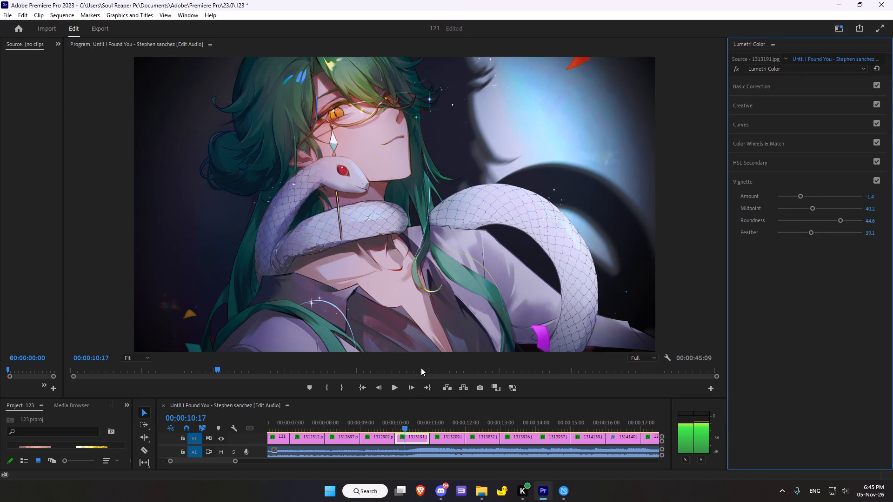
scroll(421, 368, down, 13)
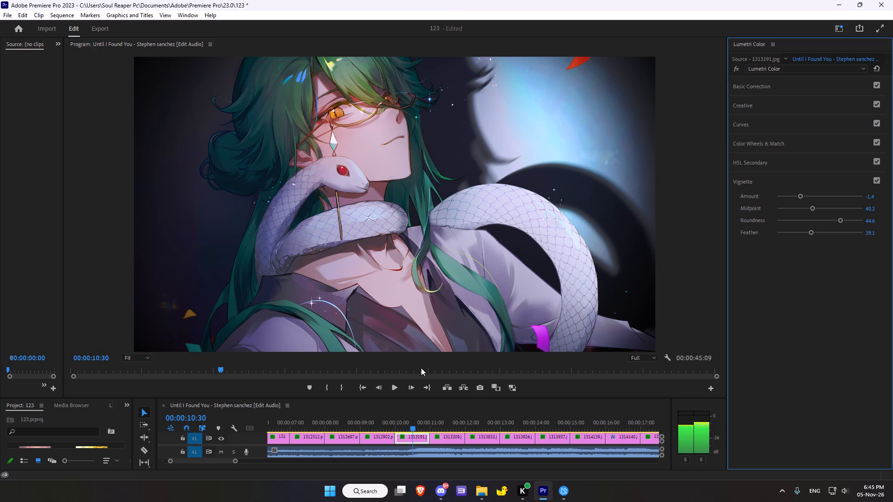
scroll(421, 368, down, 5)
scroll(421, 368, up, 1)
click(733, 67)
click(733, 67)
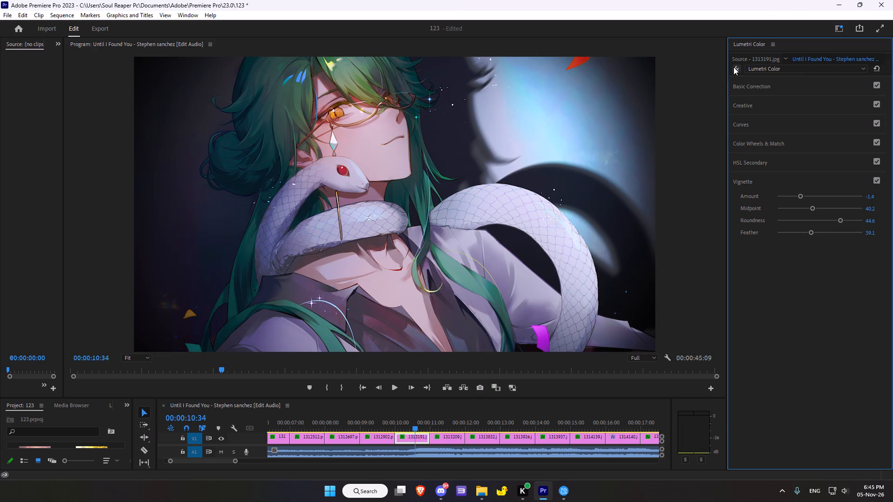
click(878, 68)
Set the basic colour correction of 1313191.jpg to temperature 3.3, tint 5.4 and saturation 139.1.
click(742, 86)
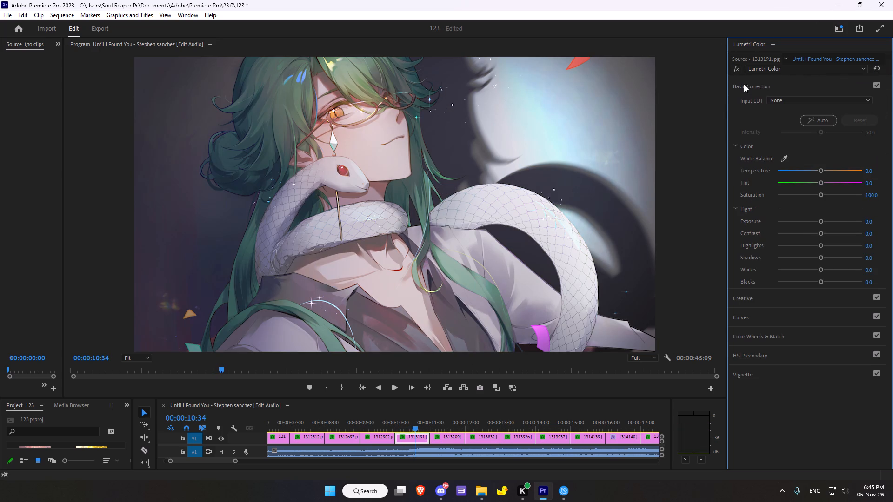
drag(820, 170, 816, 168)
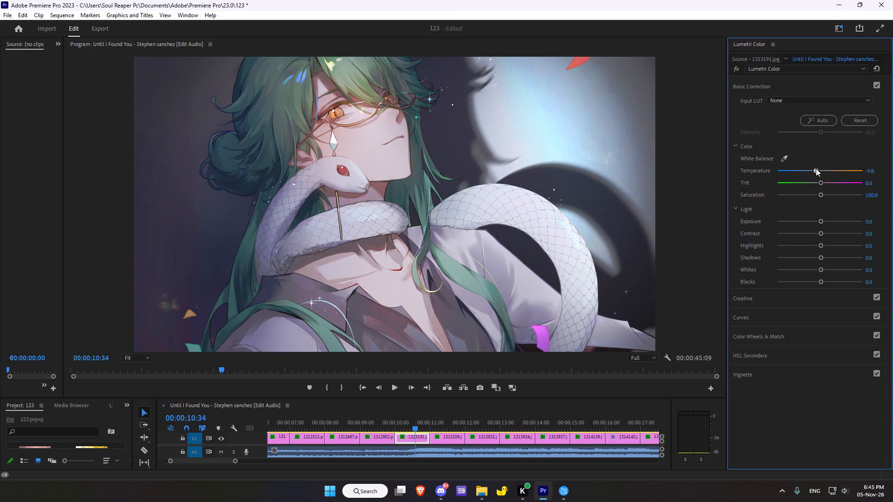
drag(816, 168, 823, 165)
drag(819, 181, 822, 179)
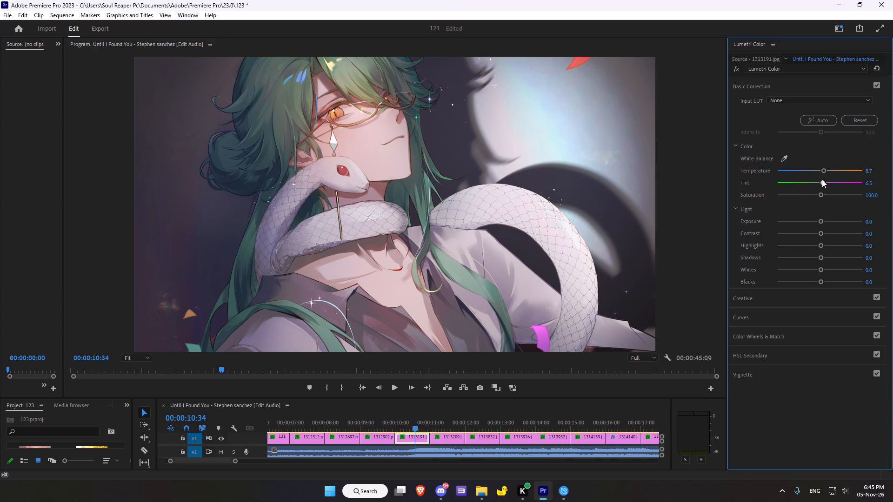
drag(822, 179, 827, 178)
click(823, 171)
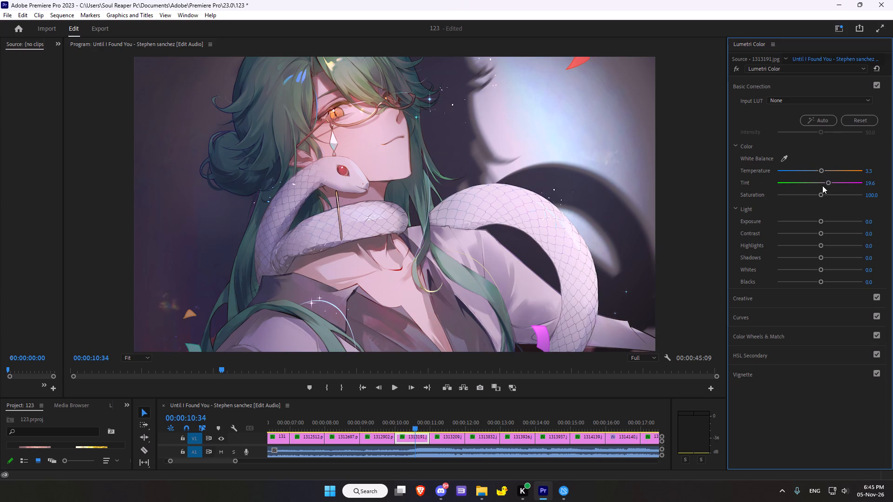
drag(827, 180, 821, 178)
drag(821, 192, 836, 181)
Adjust the light of 1313191.jpg: exposure 0.1, contrast 62.0, highlights 16.3, shadows 6.5, whites 7.6 and slightly lowered blacks.
click(821, 219)
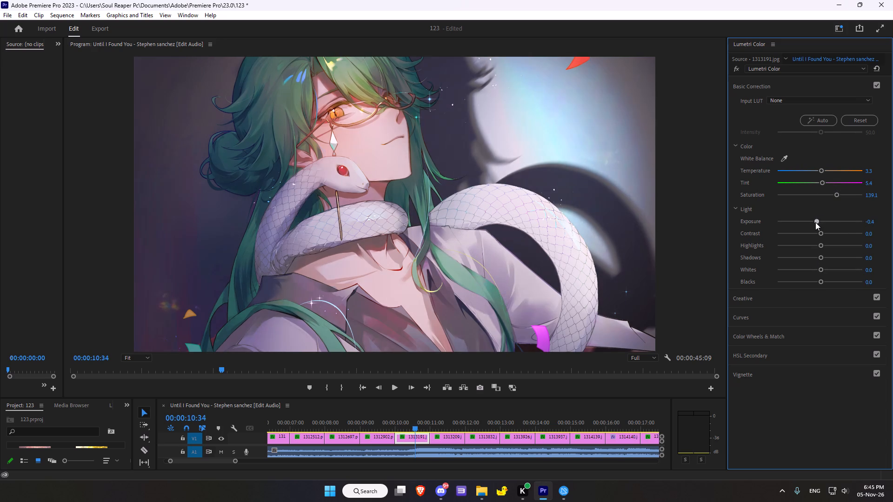
drag(822, 234, 833, 230)
drag(833, 230, 846, 223)
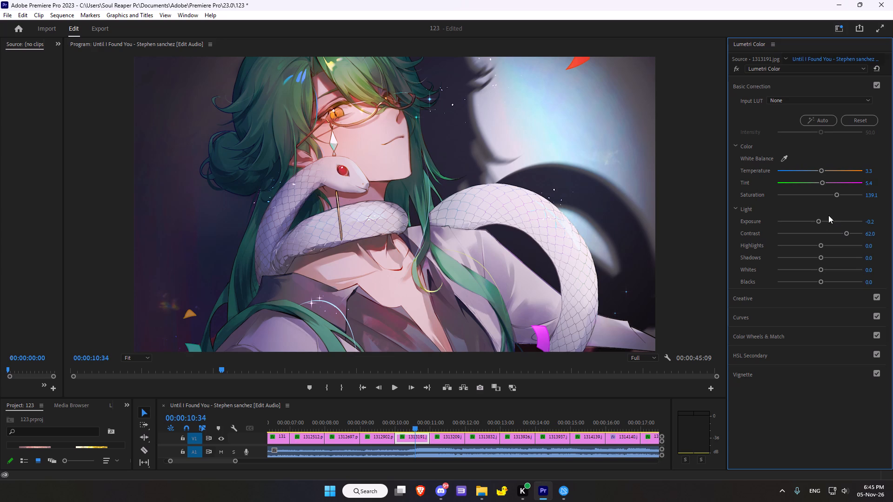
click(820, 221)
drag(820, 247, 826, 241)
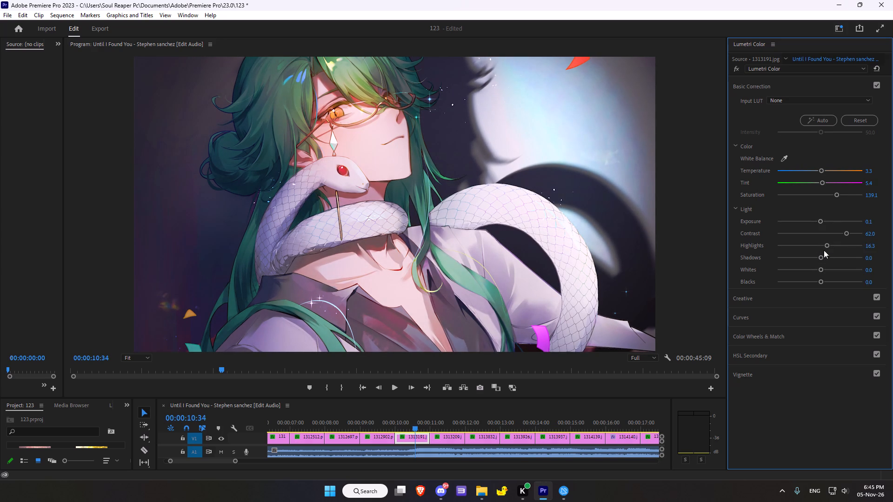
click(821, 257)
drag(821, 271, 820, 267)
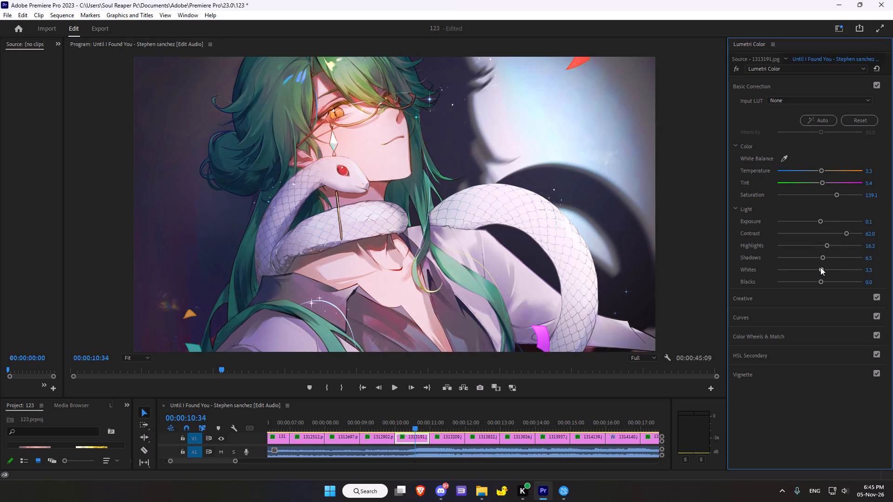
drag(820, 267, 822, 265)
drag(822, 281, 813, 284)
drag(813, 284, 817, 280)
Set the creative adjustments of 1313191.jpg to sharpen 46.7, vibrance 14.1 and saturation 121.7.
click(746, 291)
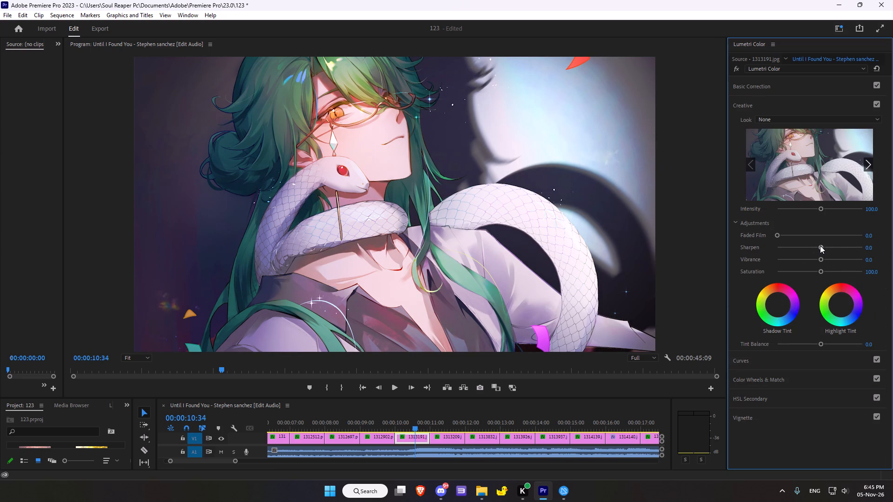
drag(820, 247, 836, 244)
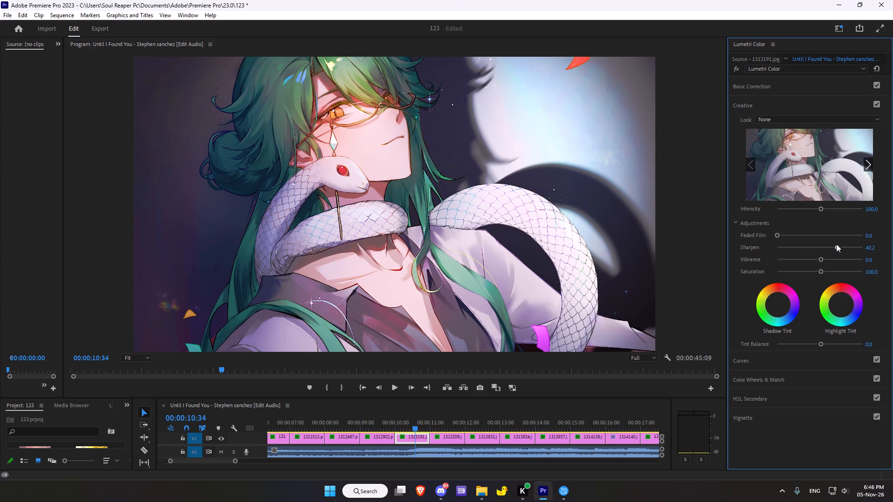
drag(836, 244, 839, 244)
drag(819, 258, 825, 260)
drag(819, 271, 823, 272)
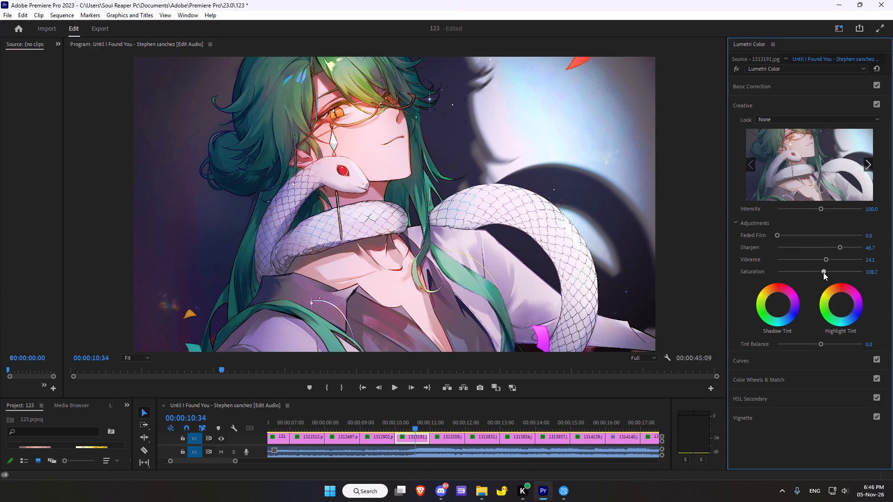
drag(823, 272, 824, 271)
scroll(820, 266, down, 4)
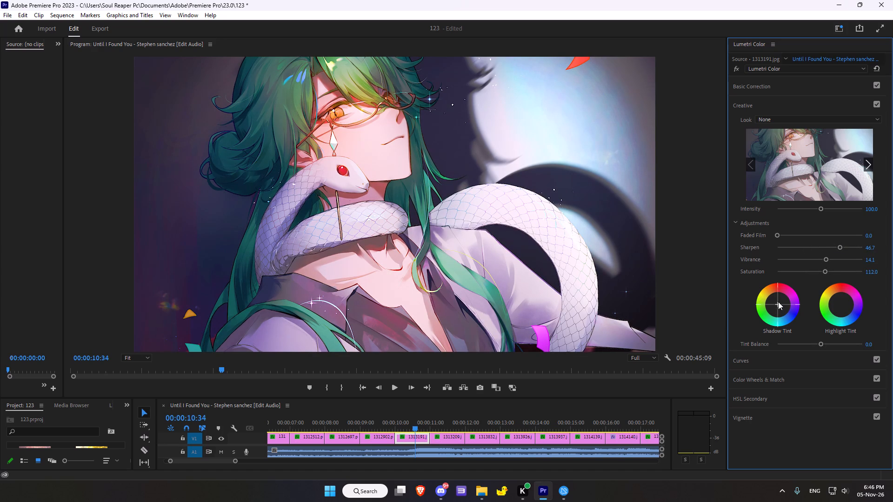
drag(778, 302, 813, 297)
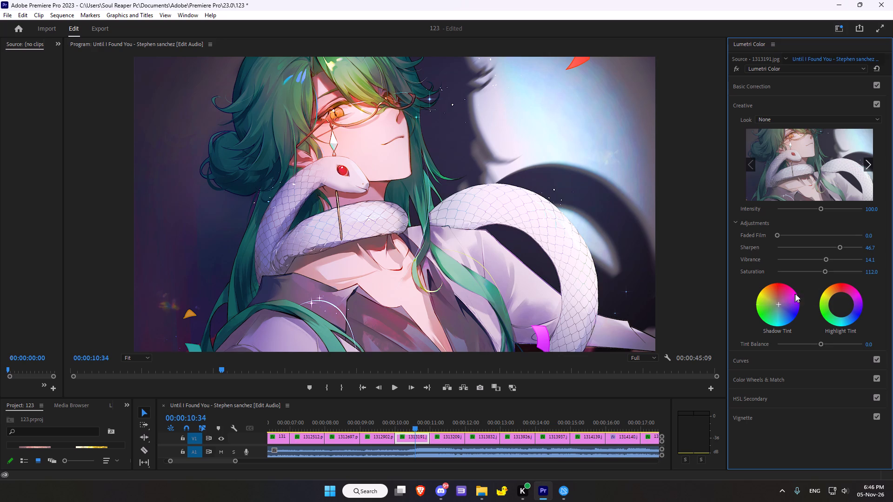
click(827, 268)
Nudge the shadow tint of 1313191.jpg slightly toward yellow and its highlight tint slightly toward green.
drag(778, 304, 738, 291)
drag(738, 291, 670, 292)
double_click(790, 303)
drag(780, 305, 797, 300)
drag(797, 300, 753, 304)
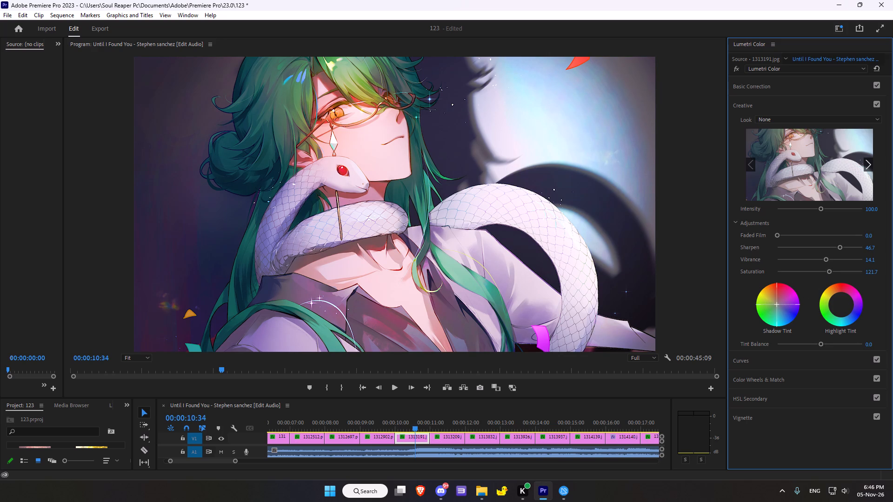
drag(753, 304, 760, 290)
drag(840, 304, 846, 290)
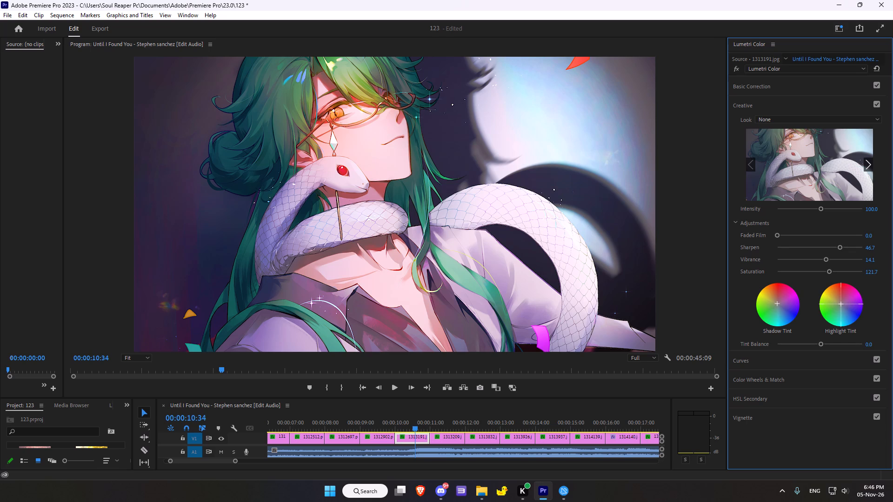
drag(846, 290, 834, 313)
scroll(820, 258, down, 5)
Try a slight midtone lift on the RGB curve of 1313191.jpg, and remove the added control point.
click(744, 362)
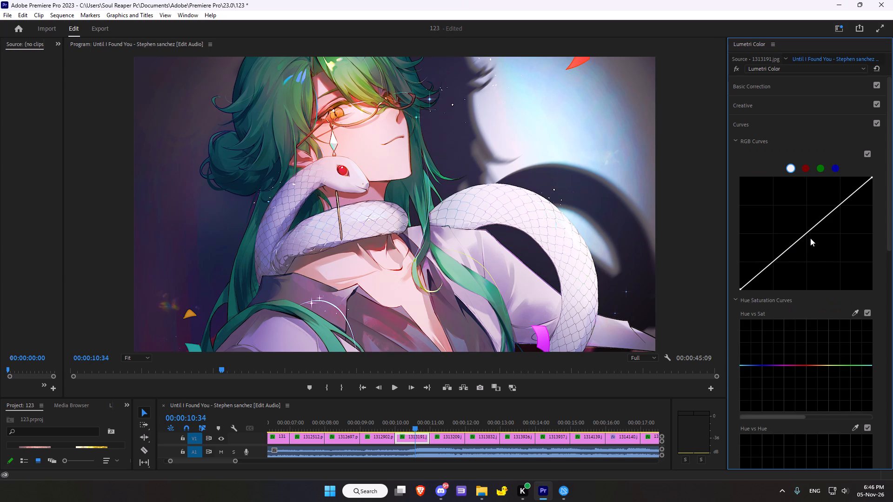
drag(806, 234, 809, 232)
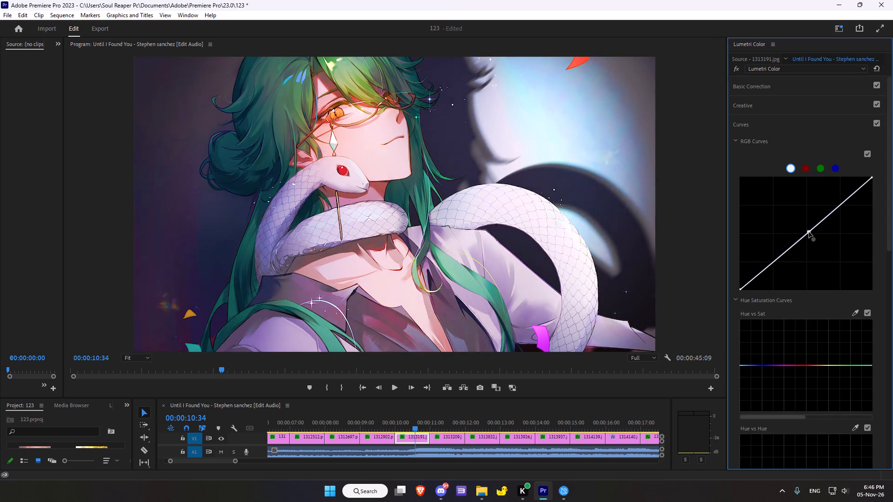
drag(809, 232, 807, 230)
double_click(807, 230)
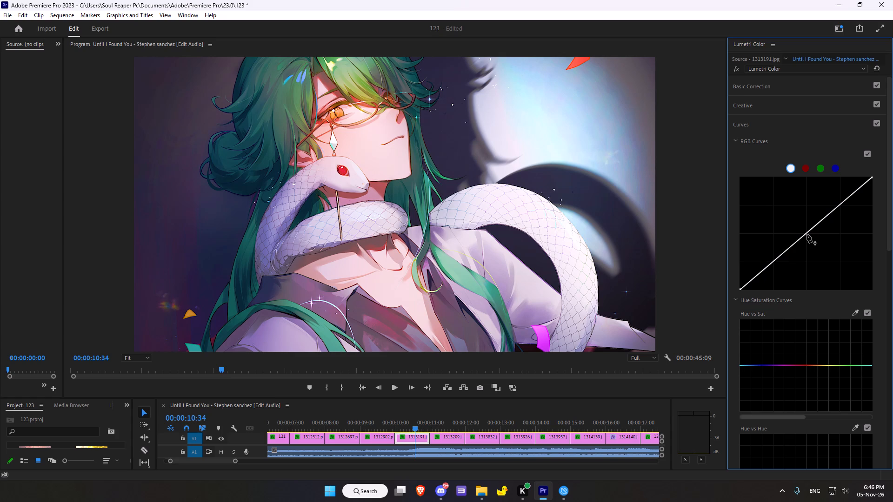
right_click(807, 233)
Sample the green ribbon for the Hue vs Sat curve and raise the saturation of that hue.
scroll(787, 312, down, 4)
click(851, 273)
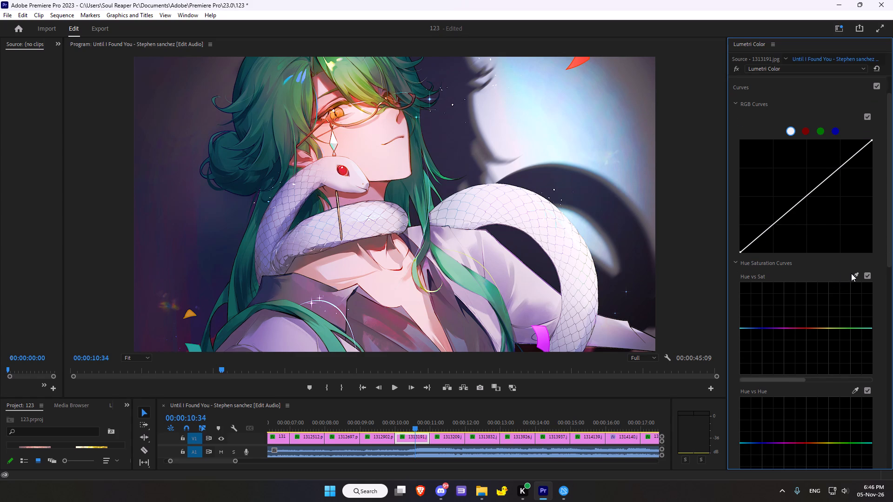
click(853, 276)
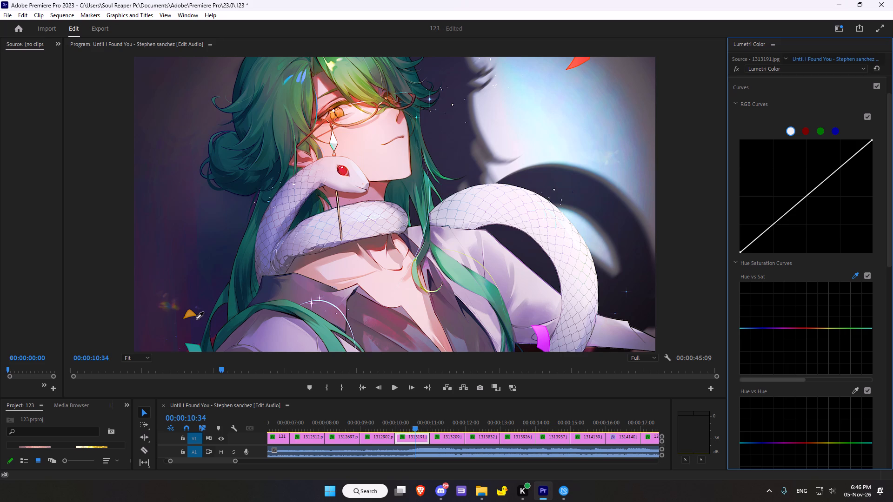
click(321, 321)
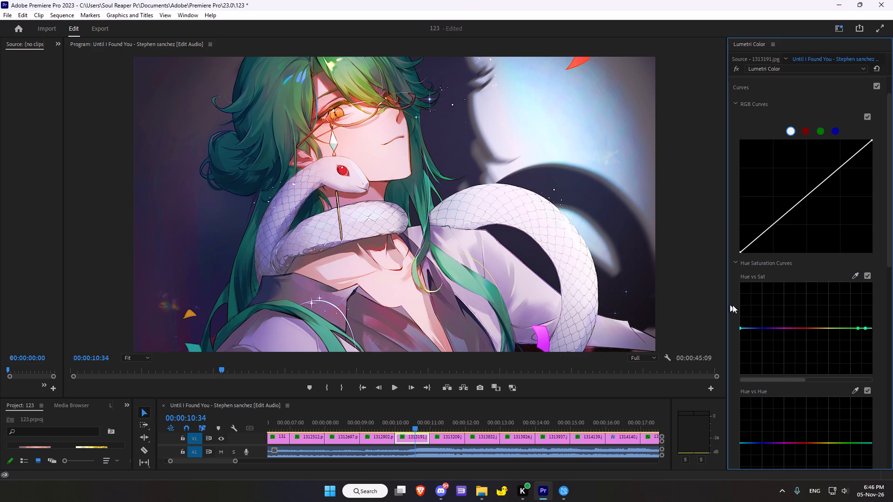
drag(867, 330, 869, 341)
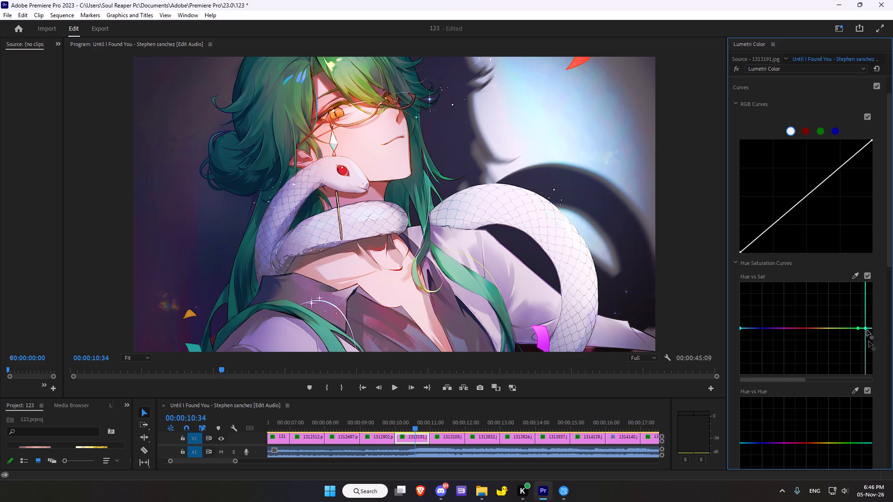
drag(869, 341, 855, 335)
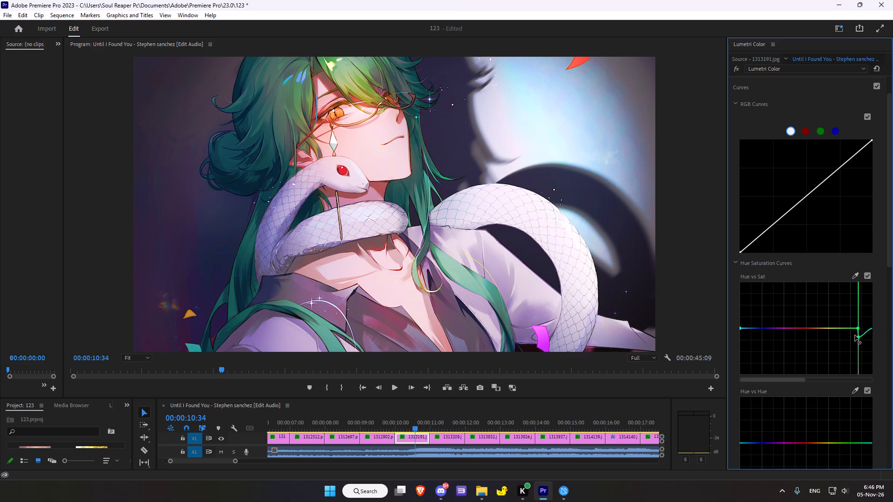
drag(855, 335, 865, 310)
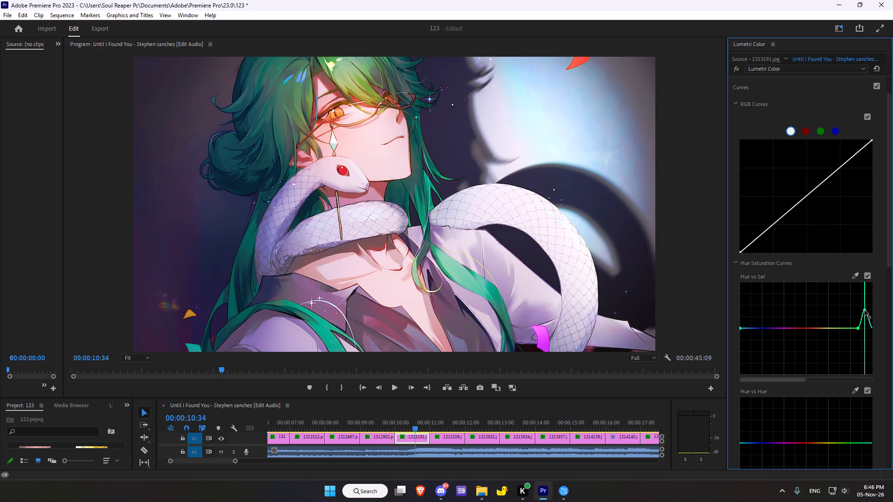
Sample the red shape at the image's top edge for the Hue vs Luma curve and slightly raise that hue's luma.
scroll(864, 307, down, 5)
scroll(804, 322, down, 8)
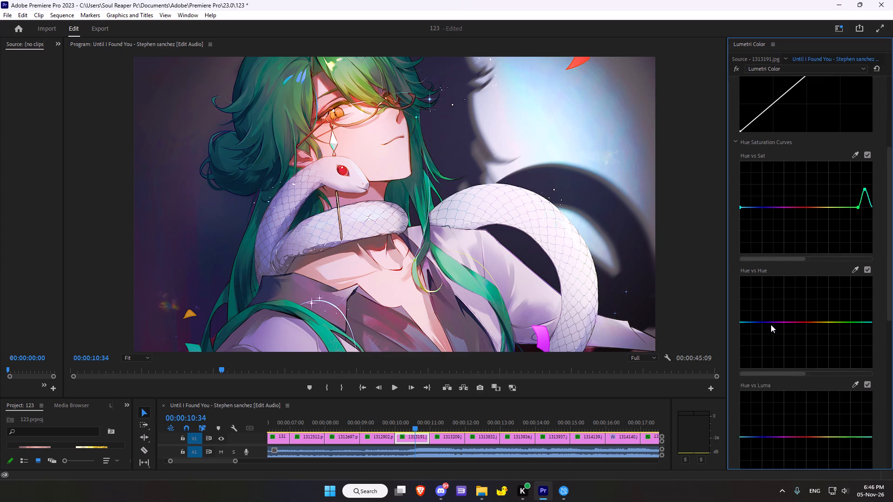
scroll(771, 324, down, 9)
scroll(766, 285, down, 4)
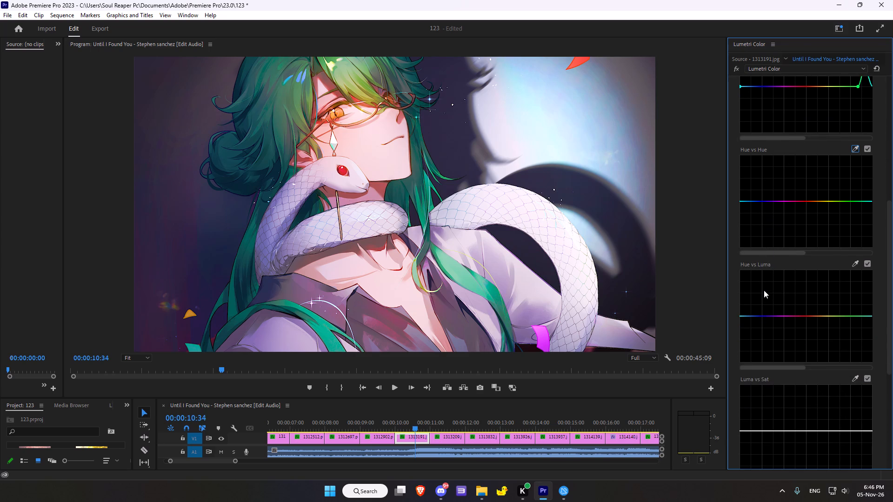
scroll(763, 277, down, 8)
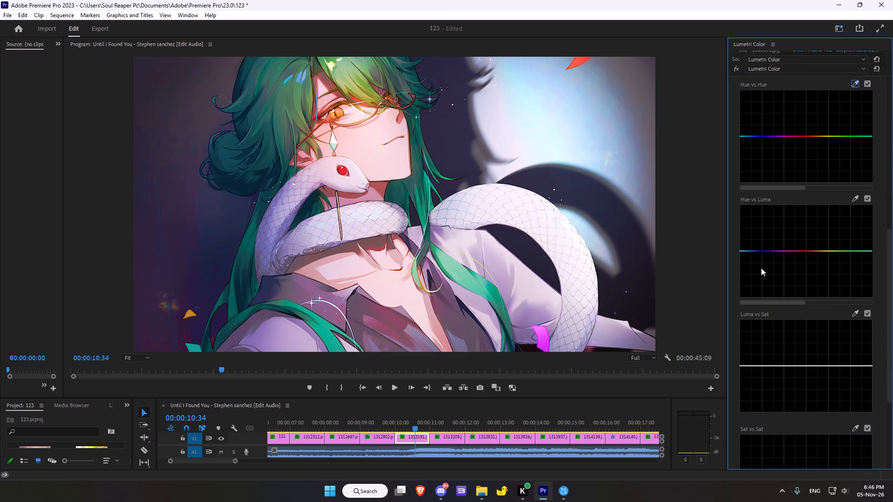
scroll(761, 268, down, 12)
click(855, 80)
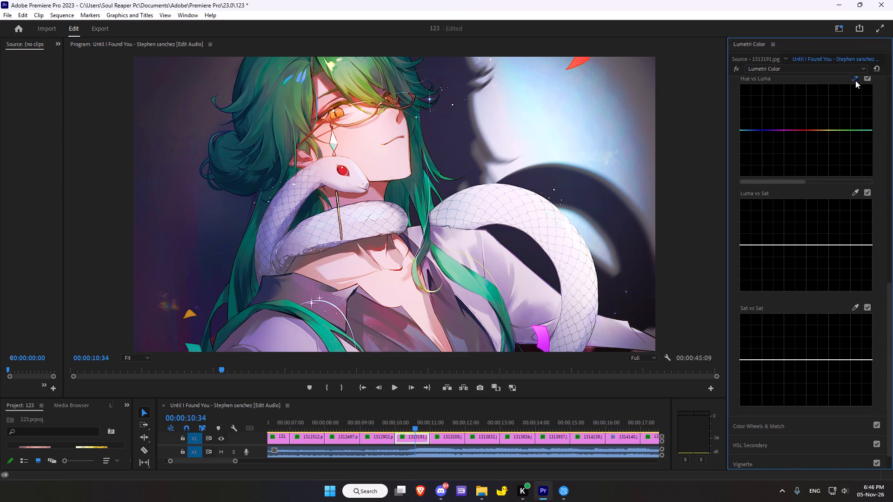
scroll(721, 172, down, 4)
scroll(675, 228, down, 4)
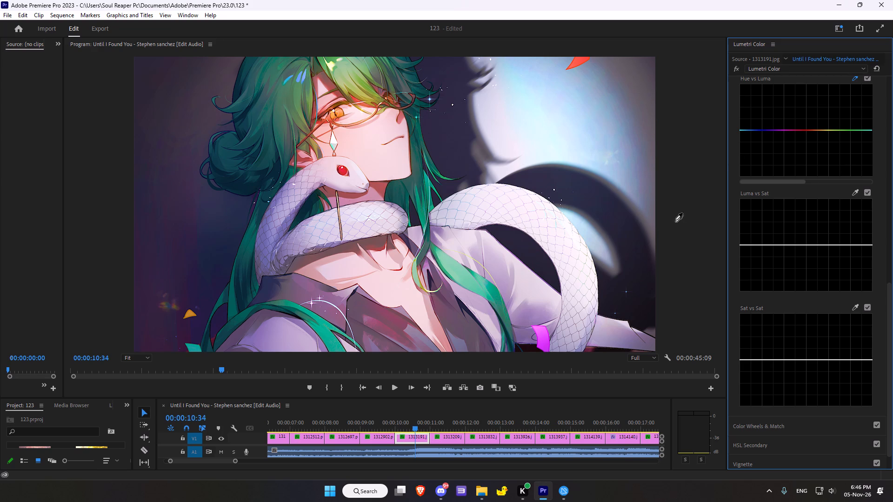
scroll(676, 213, down, 12)
scroll(505, 291, up, 3)
click(579, 61)
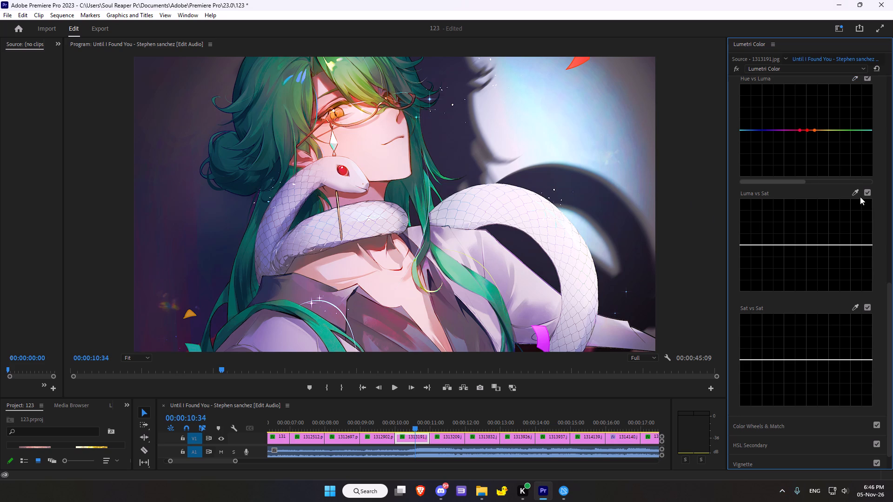
click(806, 132)
Sample the snake's red eye for the Luma vs Sat curve and slightly lower the saturation at that luma.
click(856, 192)
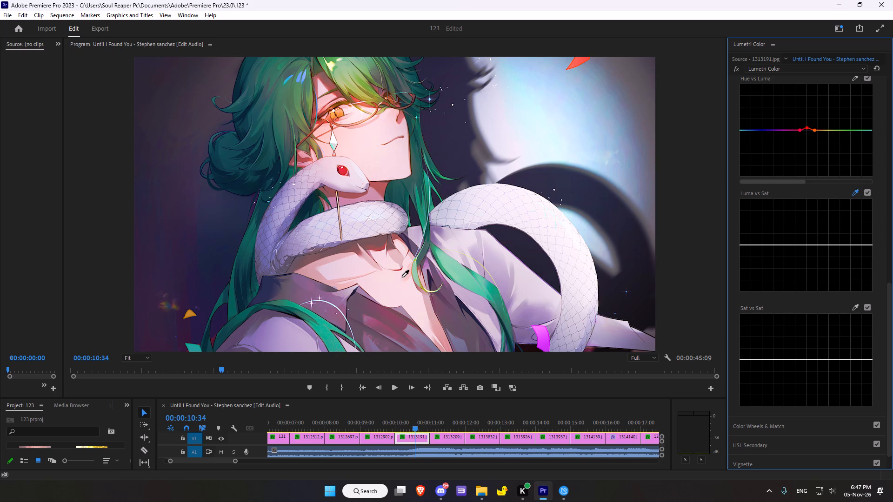
click(343, 172)
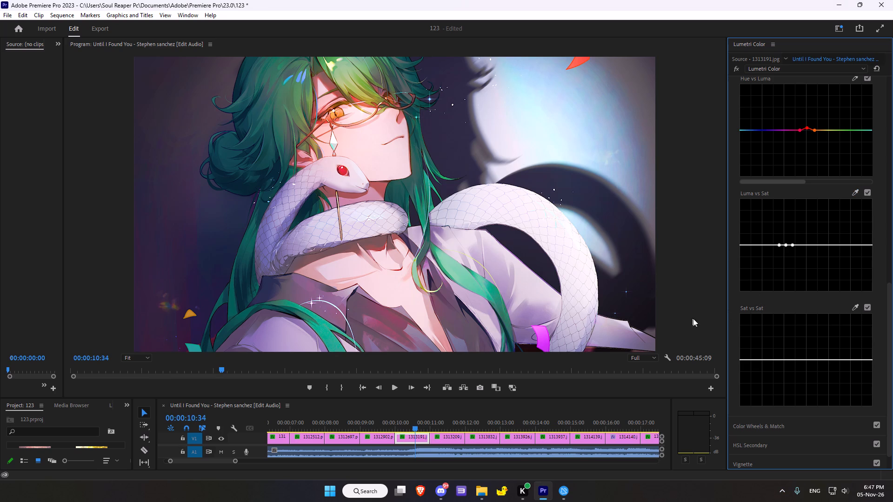
click(786, 245)
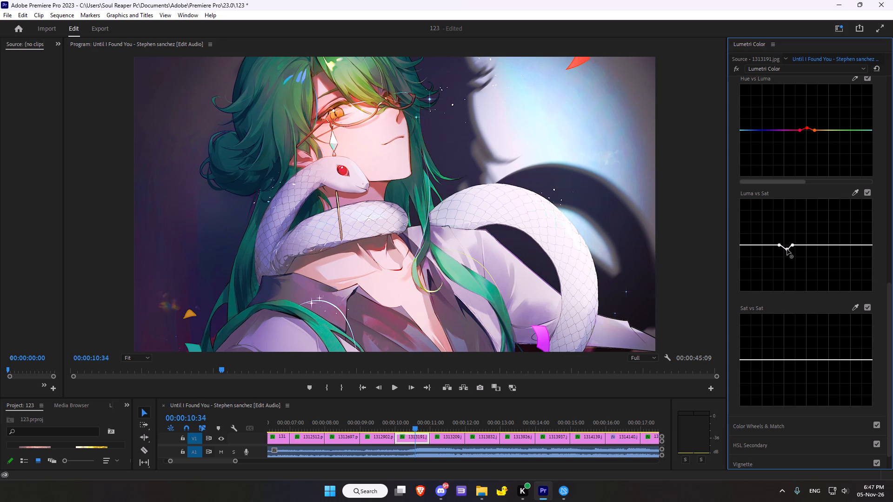
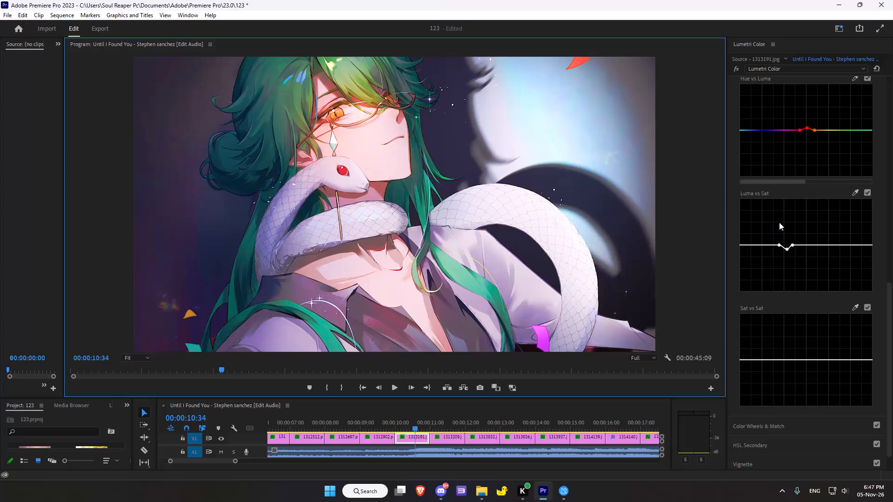
Sample the snake's white body for the Sat vs Sat curve and shape a sharp saturation spike at the low-saturation end.
scroll(828, 278, down, 1)
click(856, 295)
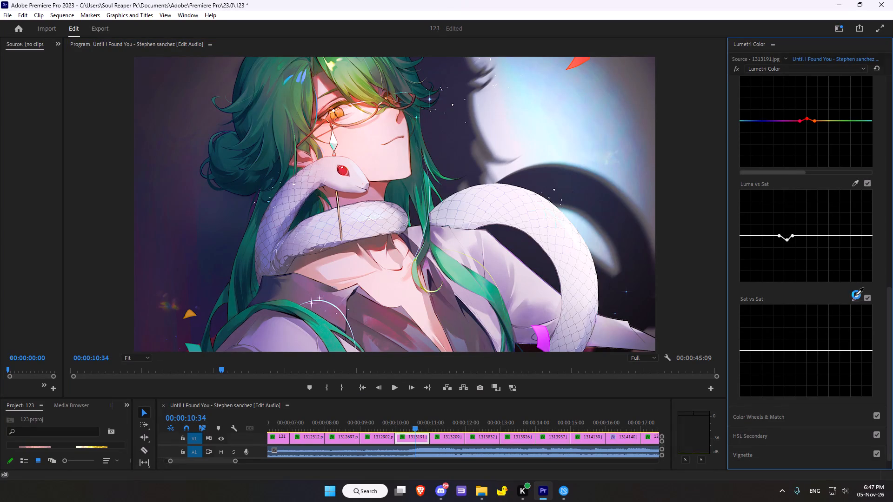
scroll(520, 164, up, 1)
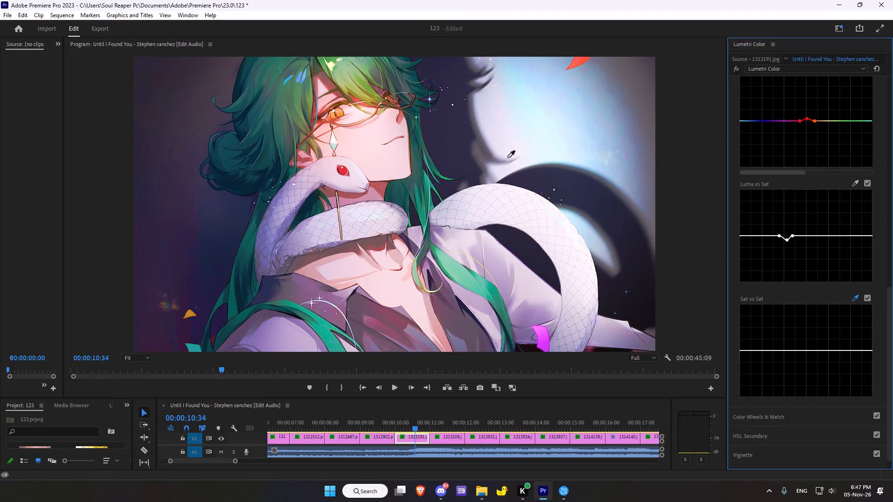
click(531, 214)
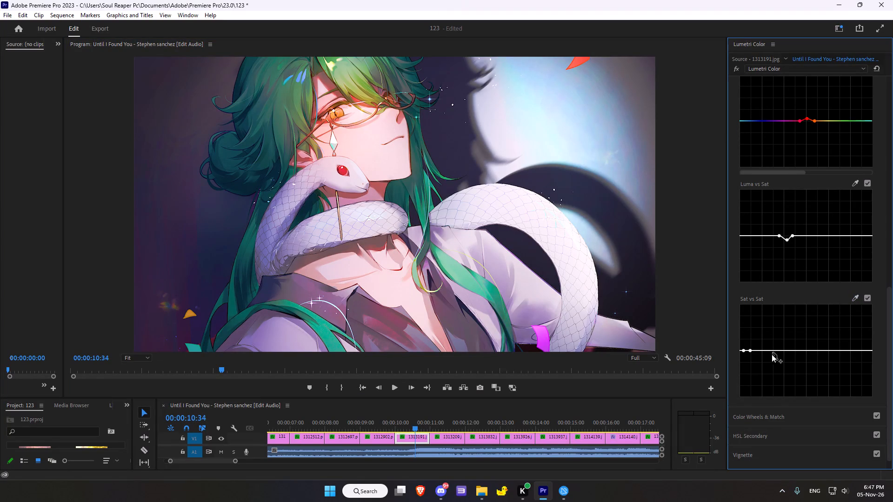
drag(745, 351, 753, 412)
drag(753, 412, 746, 289)
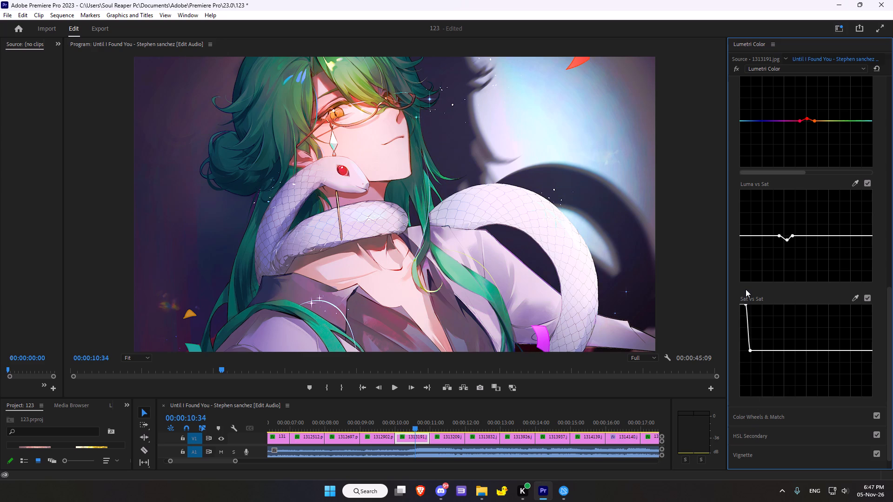
drag(746, 289, 758, 312)
drag(741, 312, 742, 355)
drag(742, 355, 744, 350)
Shift the midtones colour wheel of 1313191.jpg slightly toward green, and nudge the shadows and highlights wheels only marginally from neutral.
scroll(768, 339, down, 5)
click(762, 395)
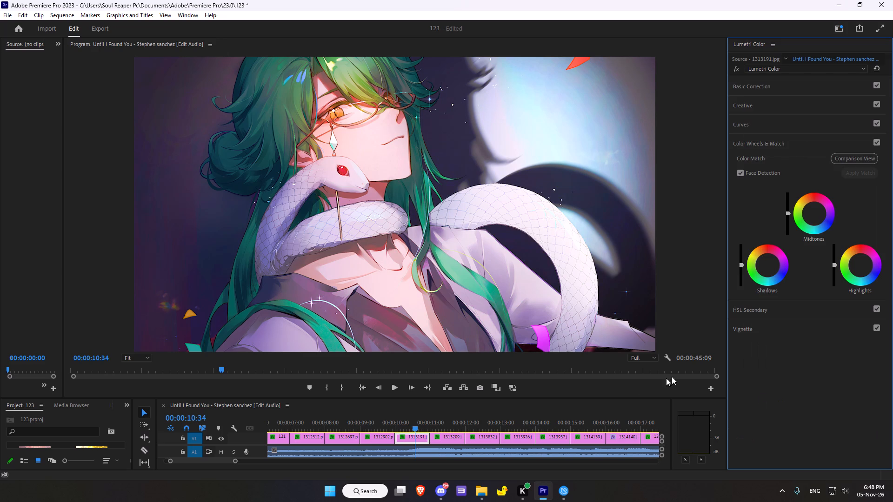
drag(814, 211, 814, 211)
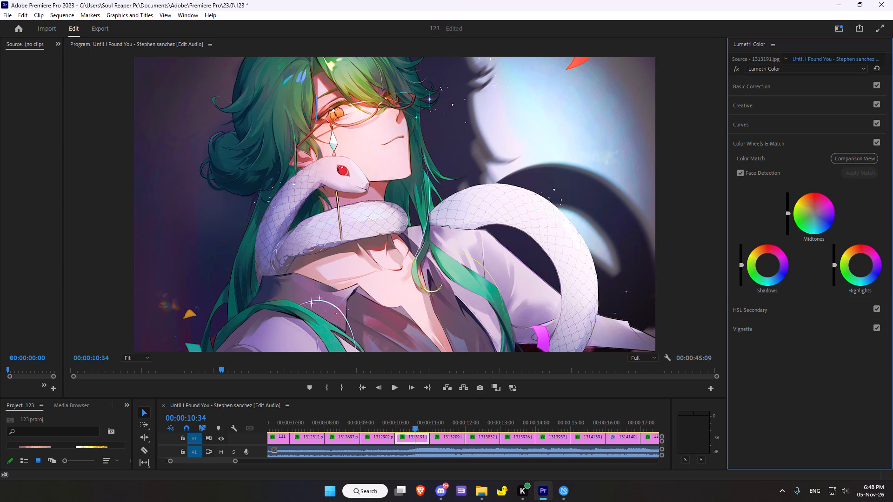
drag(814, 211, 740, 204)
drag(766, 264, 717, 249)
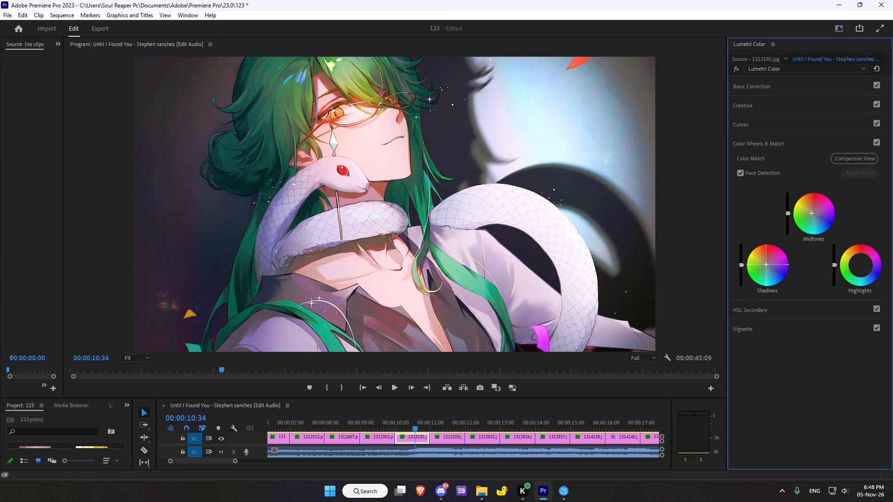
drag(717, 249, 746, 246)
double_click(766, 264)
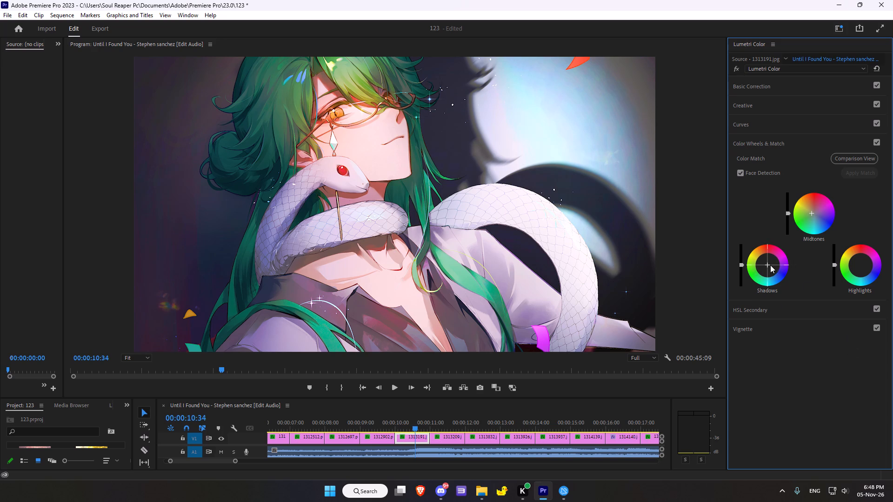
drag(769, 265, 767, 277)
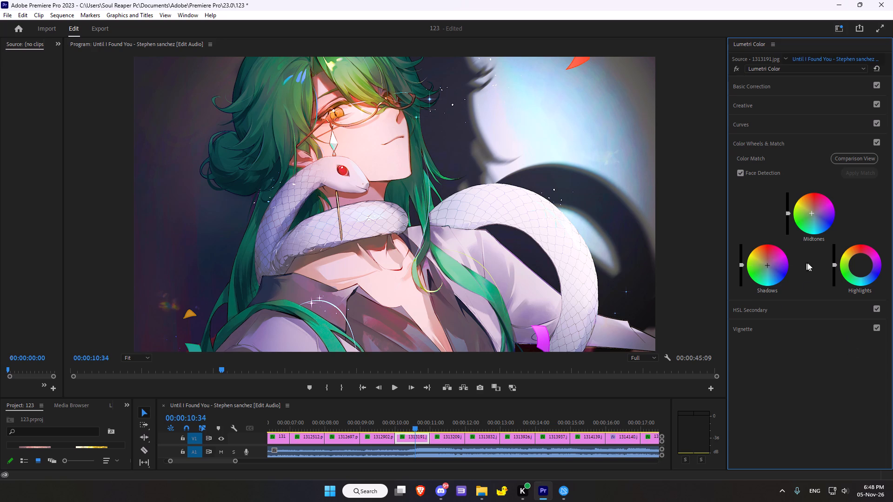
drag(860, 266, 863, 276)
Move the playhead forward to the 1313209.jpg clip, at 00:00:11:32.
scroll(426, 363, down, 12)
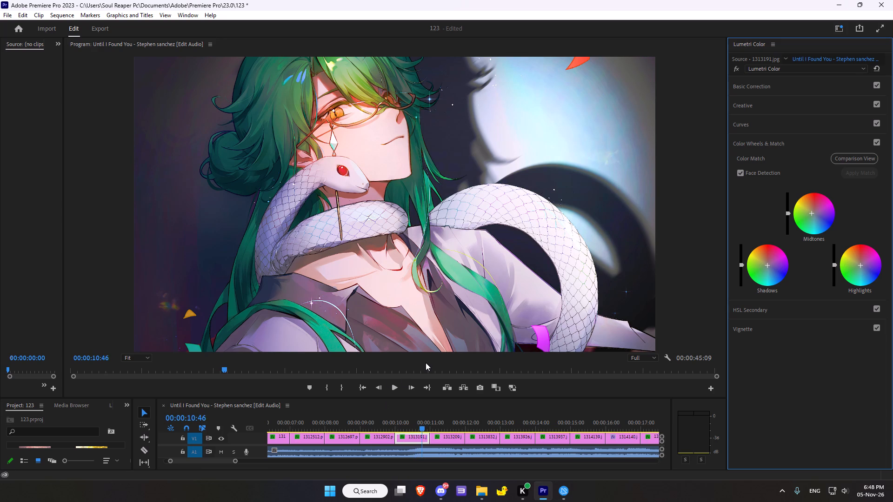
scroll(426, 363, down, 14)
scroll(425, 362, down, 11)
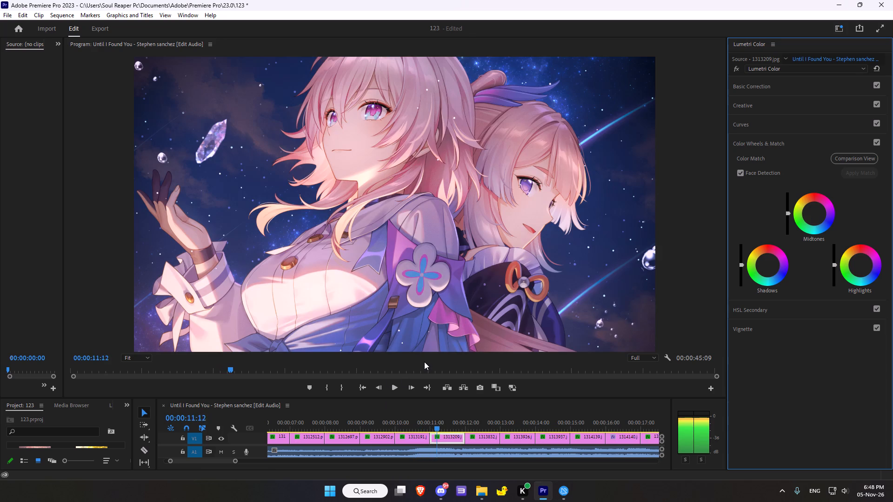
scroll(424, 362, down, 18)
scroll(424, 362, down, 3)
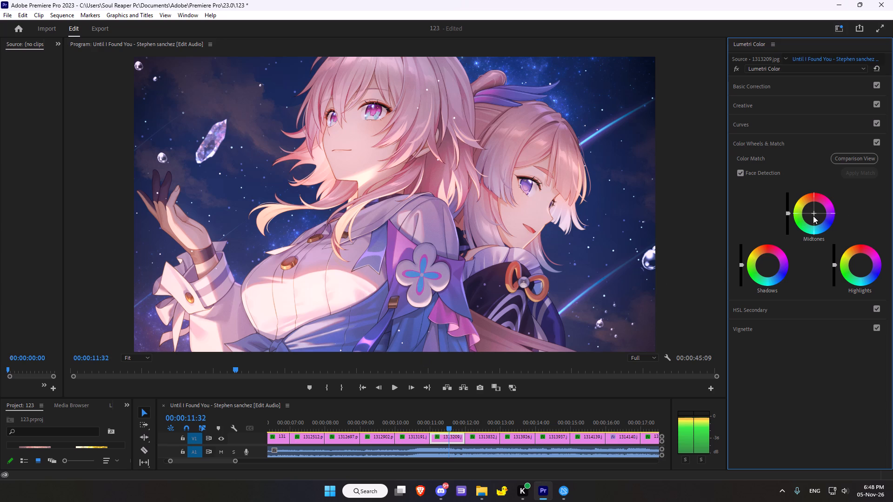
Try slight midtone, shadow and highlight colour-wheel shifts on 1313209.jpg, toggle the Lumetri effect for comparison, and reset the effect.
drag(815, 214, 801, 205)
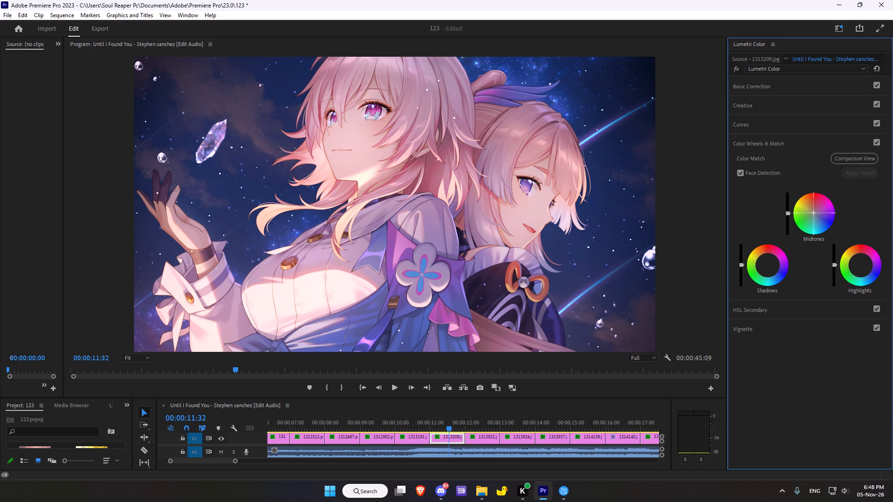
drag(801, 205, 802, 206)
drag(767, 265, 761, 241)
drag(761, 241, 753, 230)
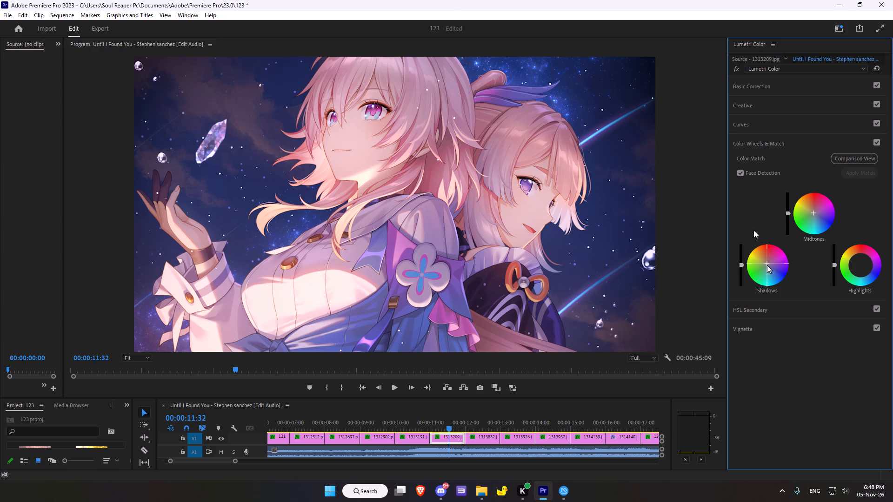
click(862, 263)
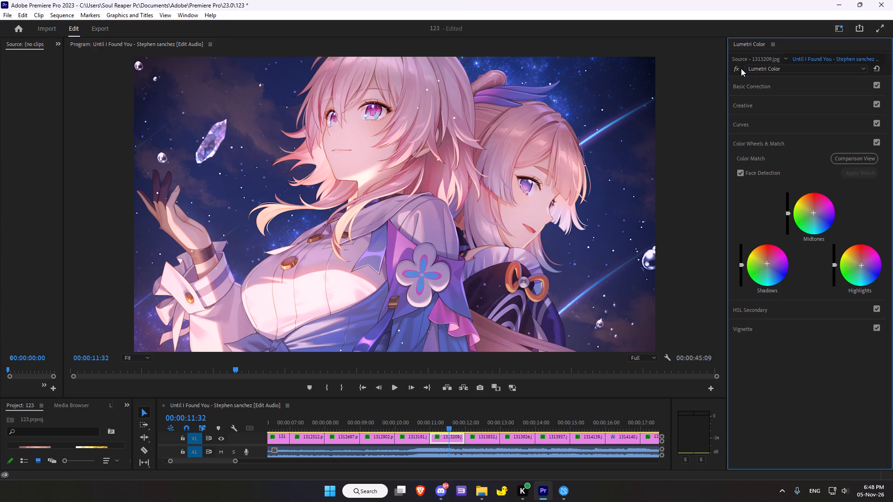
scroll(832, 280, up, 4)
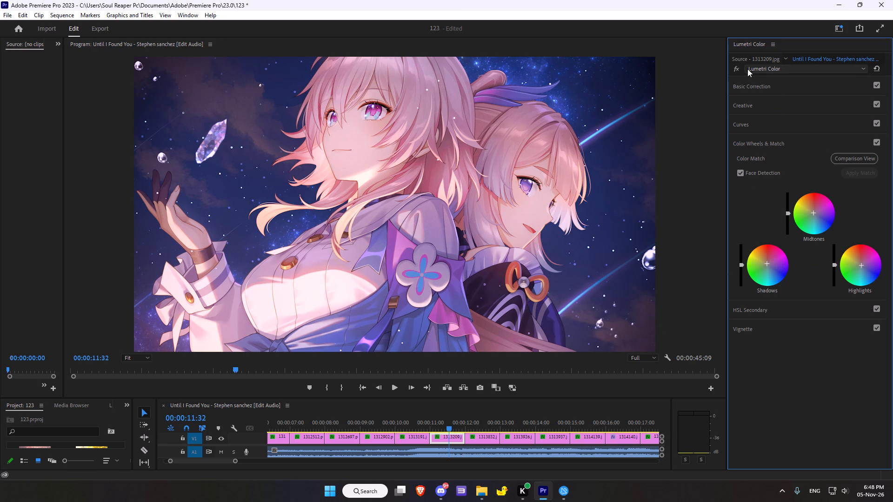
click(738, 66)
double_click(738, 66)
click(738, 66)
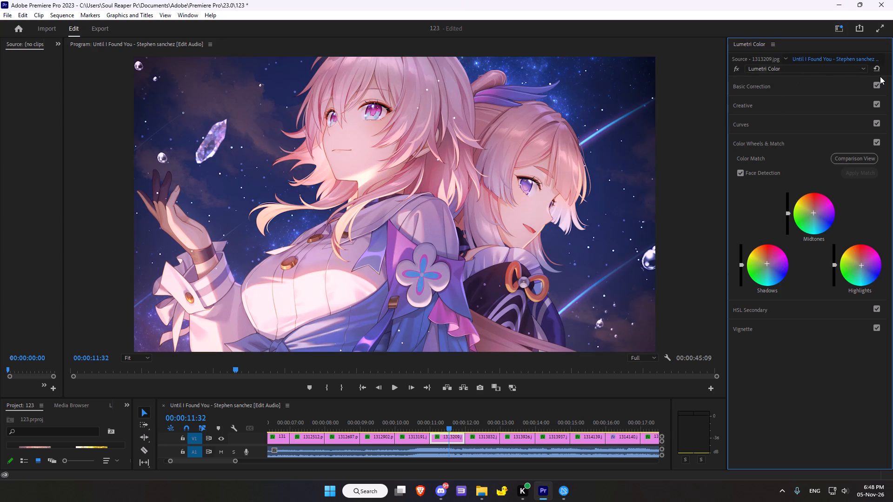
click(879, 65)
Set the basic colour correction of 1313209.jpg to temperature -5.4, tint 19.6 and saturation 110.9.
click(757, 83)
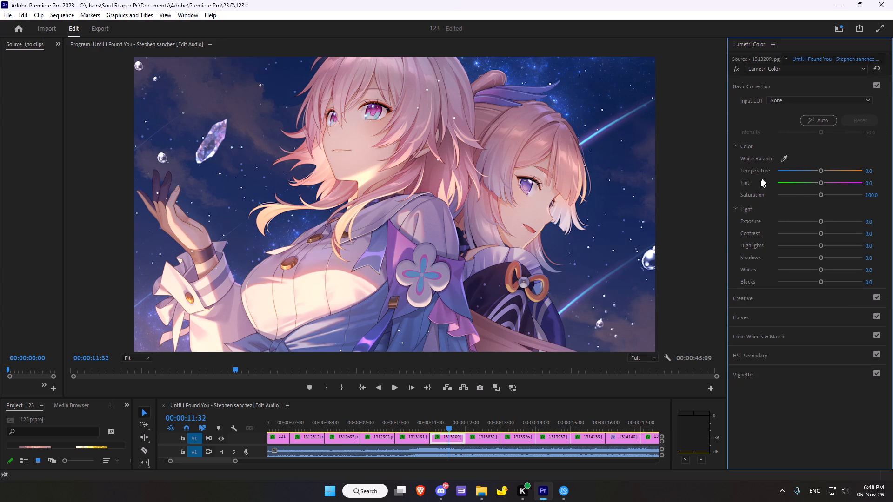
drag(822, 171, 812, 176)
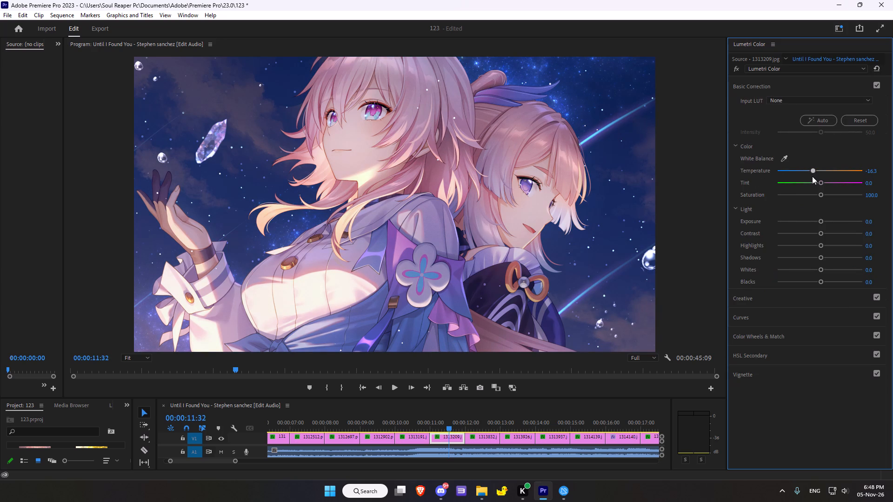
drag(812, 176, 817, 175)
drag(821, 183, 827, 183)
click(821, 195)
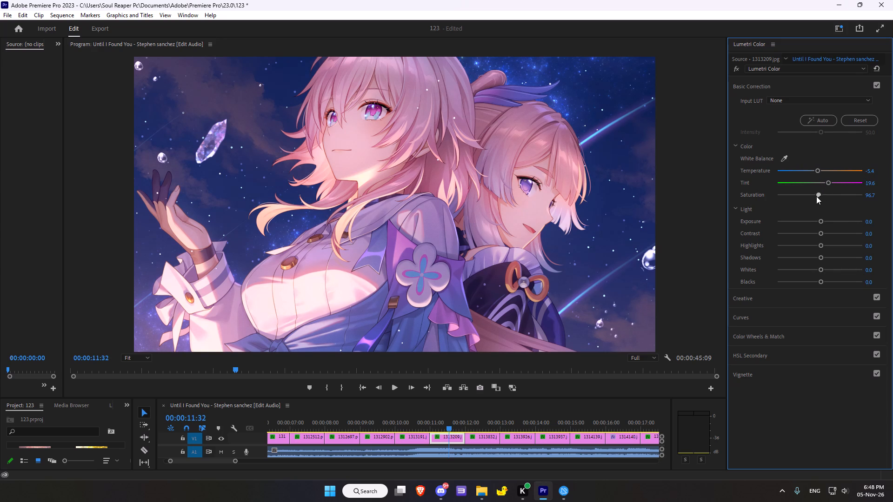
Set the basic light correction of 1313209.jpg to exposure -0.1, contrast 14.1, highlights -10.9, shadows 5.4, whites -8.7 and blacks 8.7.
click(820, 218)
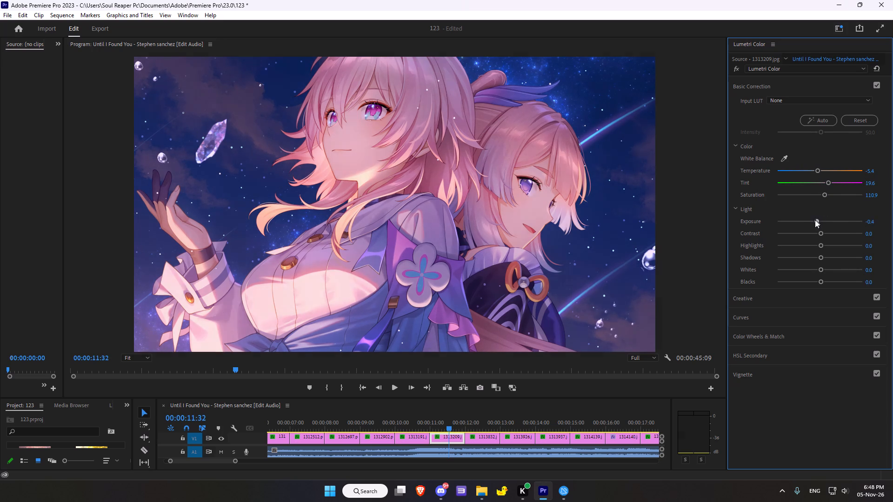
drag(819, 231, 825, 229)
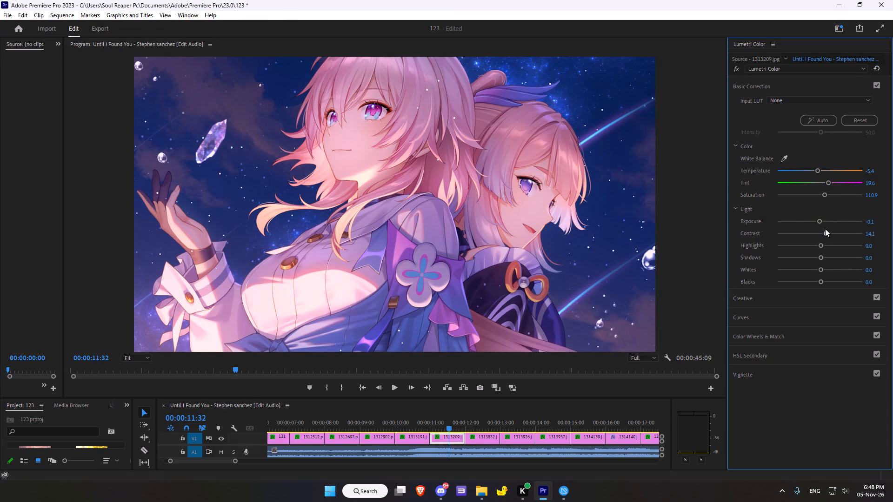
drag(820, 244, 814, 245)
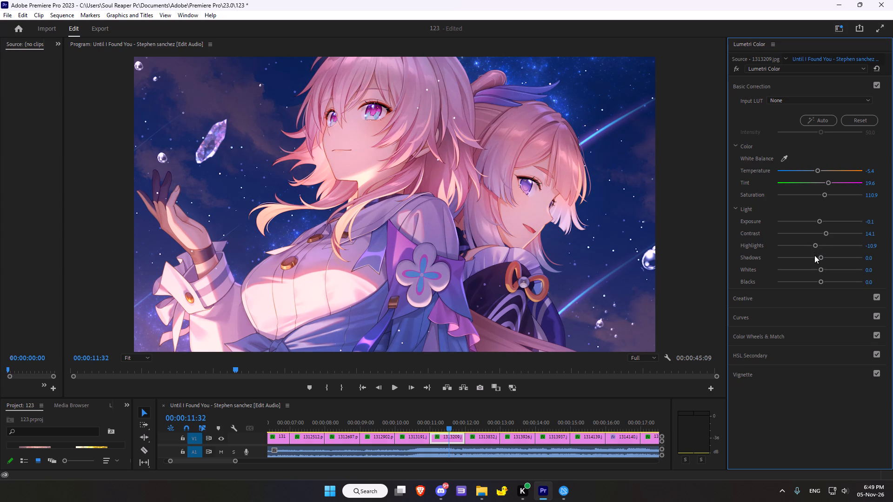
click(819, 257)
click(818, 272)
drag(820, 280, 826, 277)
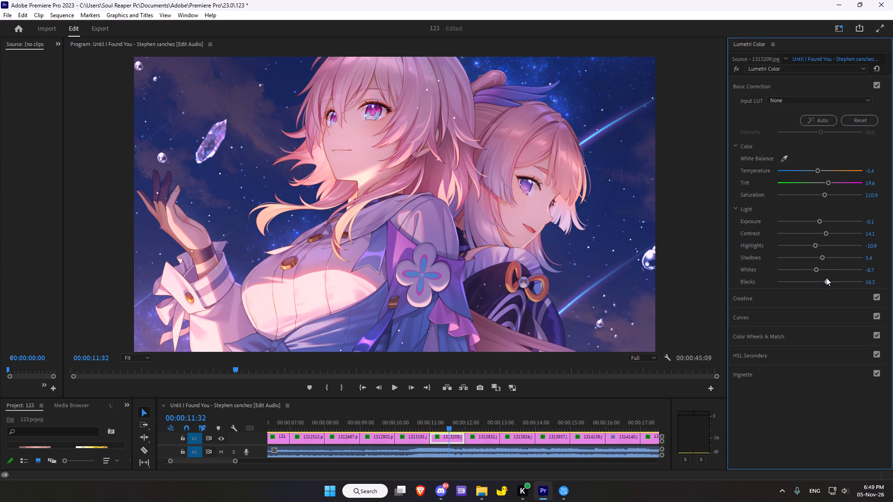
drag(826, 277, 823, 275)
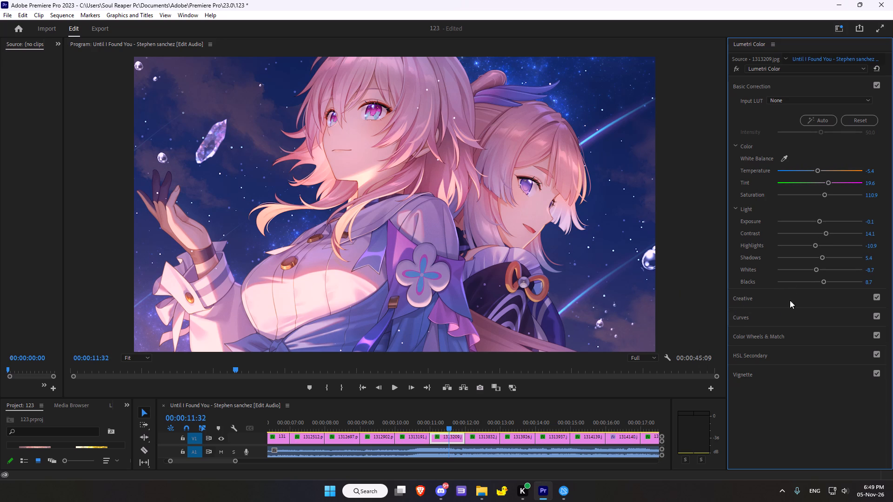
Set the creative adjustments of 1313209.jpg to sharpen 100, vibrance 18.5 and saturation 131.5.
click(750, 301)
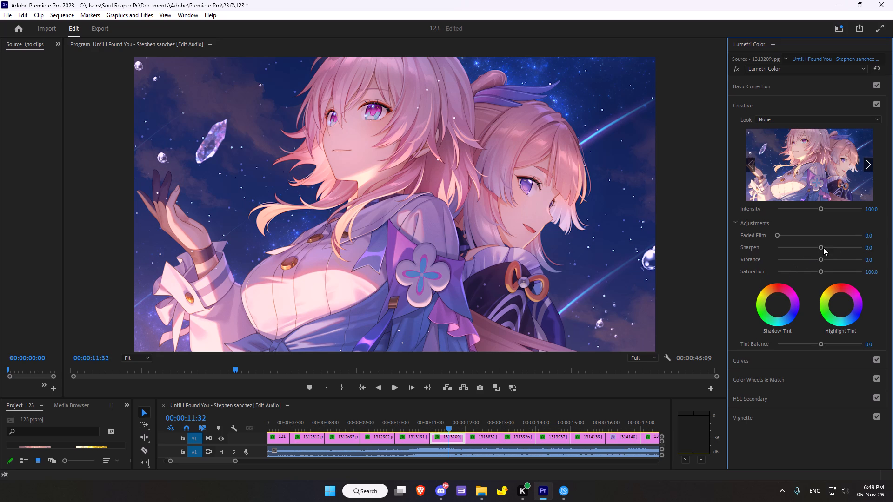
drag(821, 248, 864, 241)
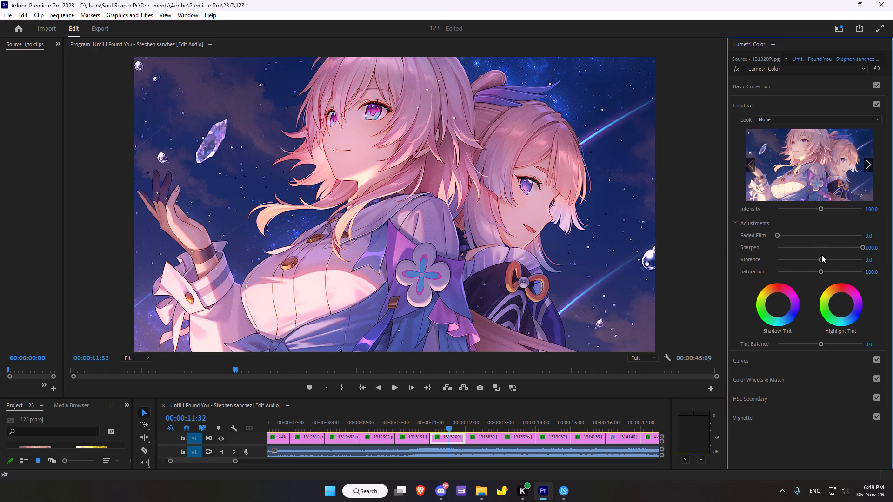
drag(822, 260, 827, 260)
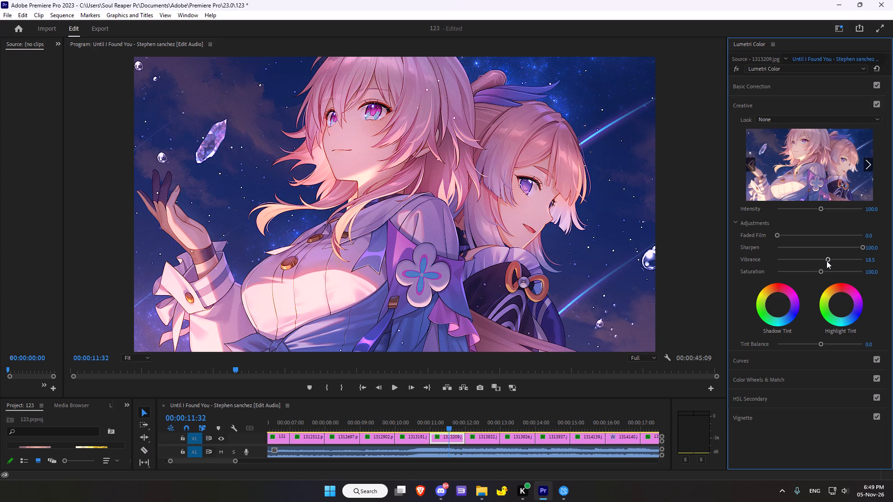
drag(822, 273, 833, 271)
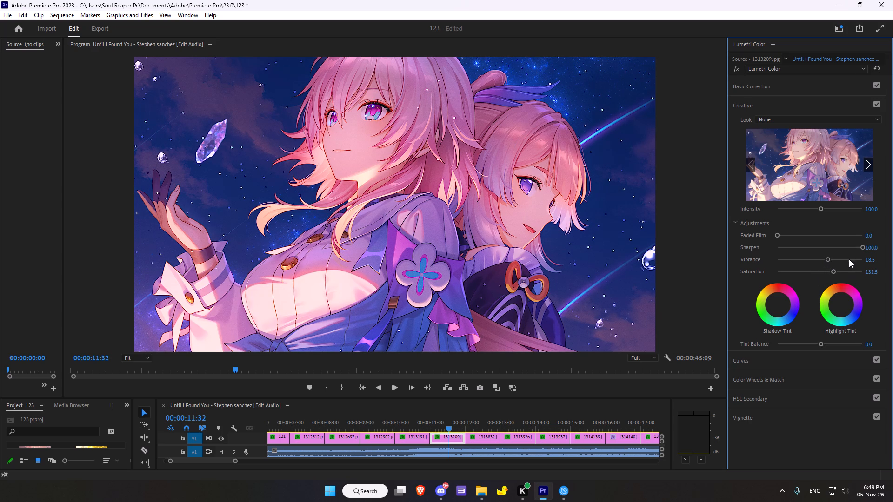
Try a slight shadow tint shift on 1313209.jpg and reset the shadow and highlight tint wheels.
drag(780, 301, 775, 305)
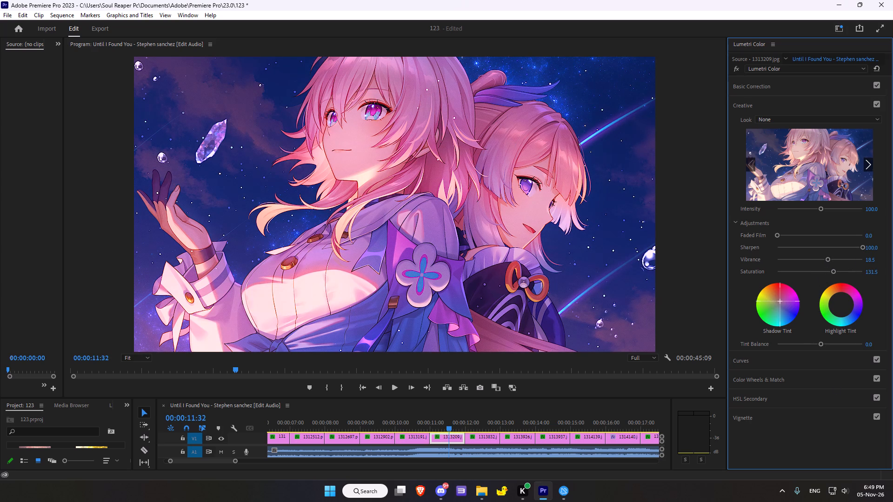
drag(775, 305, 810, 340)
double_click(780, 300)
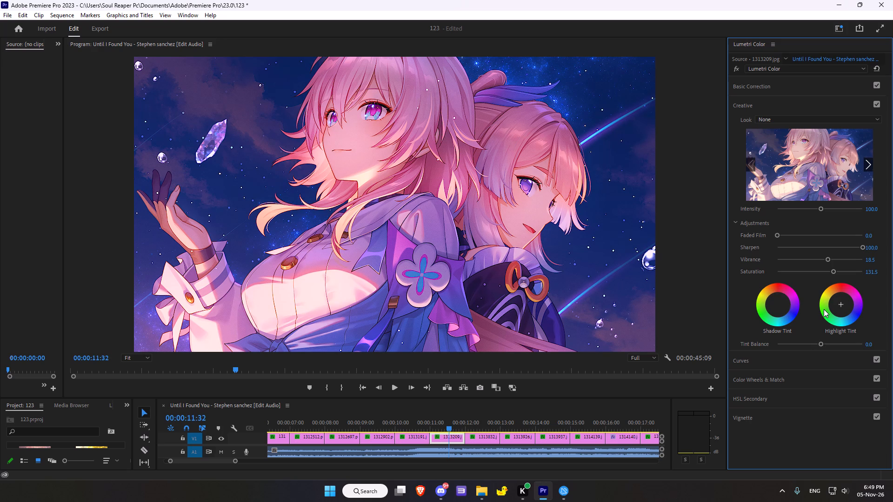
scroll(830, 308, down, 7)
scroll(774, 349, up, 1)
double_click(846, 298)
Add a midpoint to the white RGB curve of 1313209.jpg and raise it slightly to brighten the midtones.
click(747, 358)
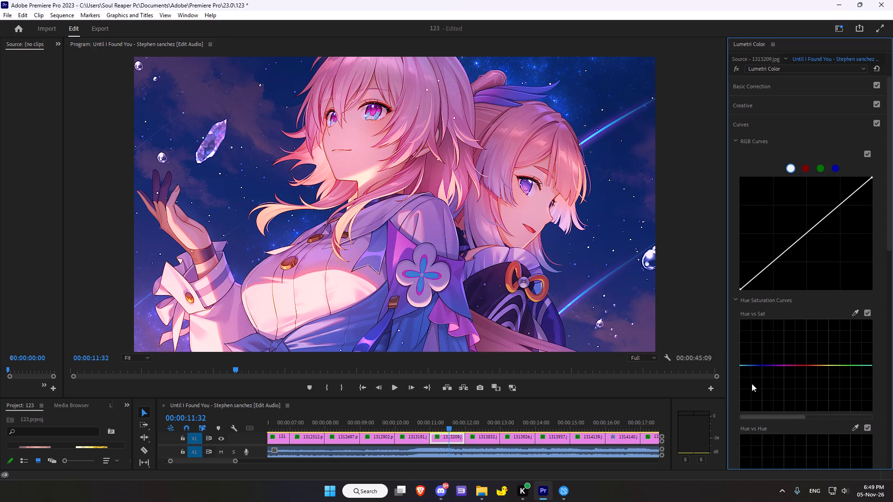
scroll(776, 353, down, 2)
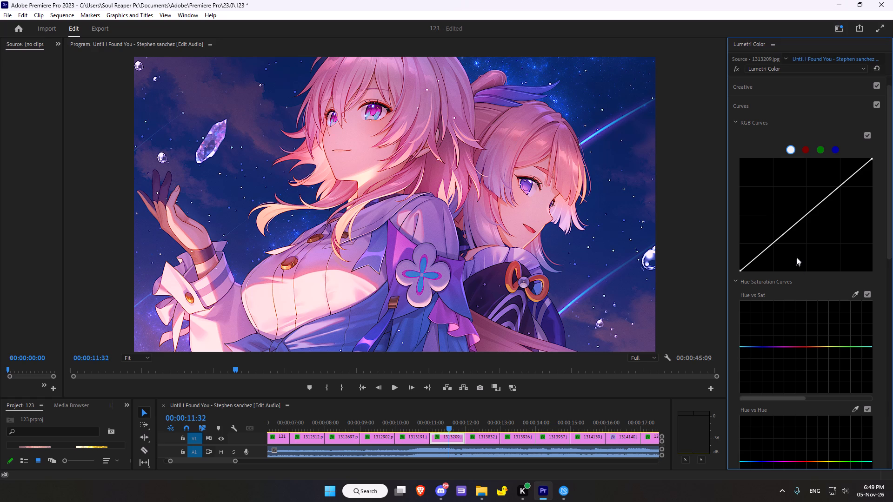
drag(804, 216, 810, 224)
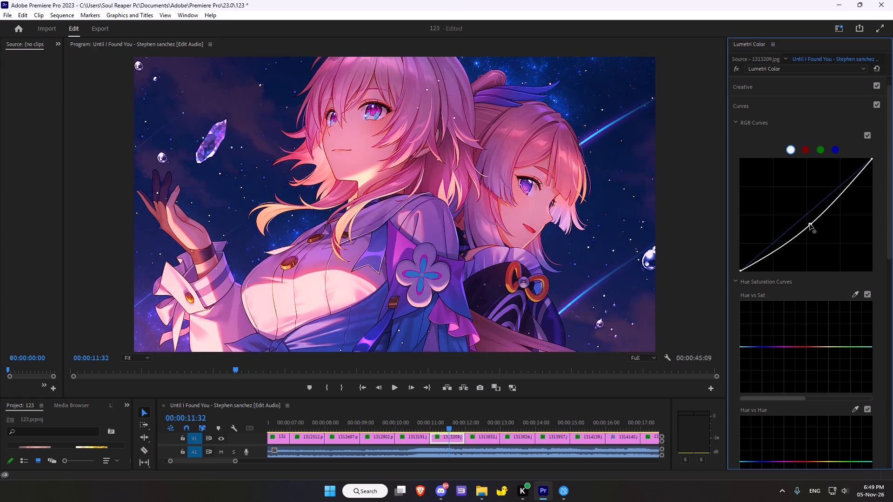
drag(810, 224, 799, 211)
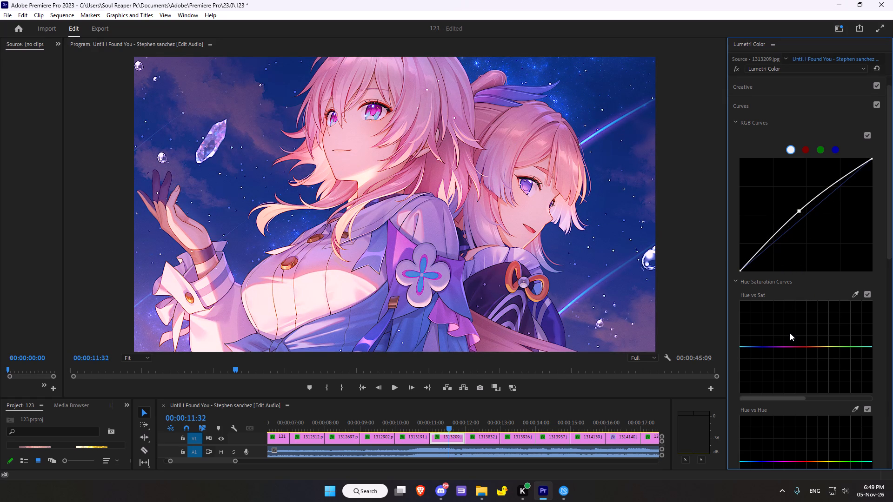
Sample the purple flower ornament for the Hue vs Sat curve and raise its middle point to boost the magenta-purple saturation.
click(854, 295)
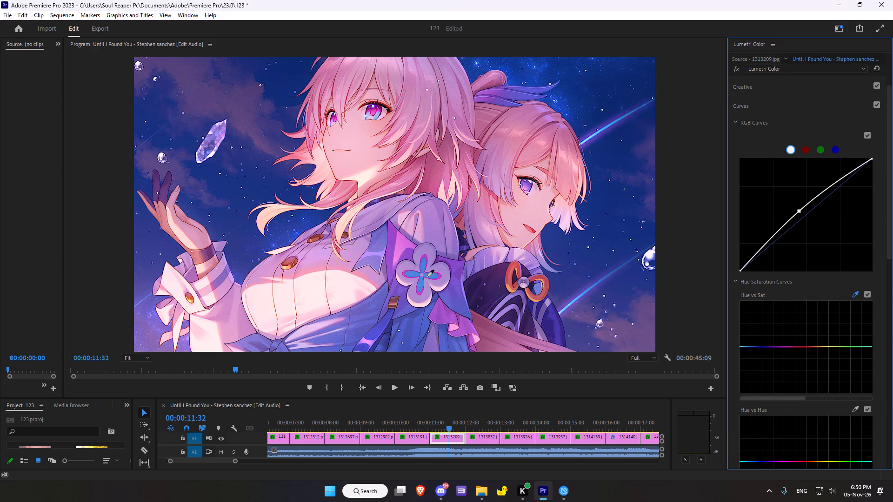
click(440, 277)
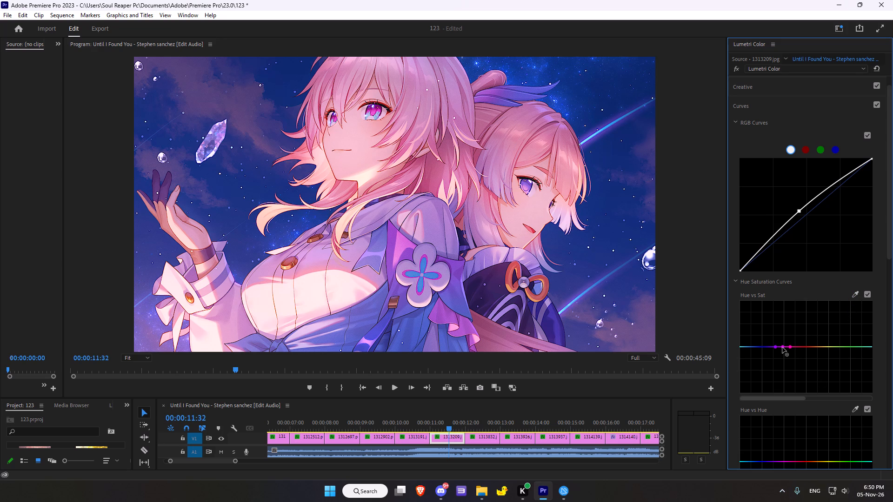
drag(782, 347, 779, 344)
drag(779, 344, 782, 337)
Sample the pink-haired character's sleeve cuff for the Hue vs Hue curve and raise the middle magenta point slightly.
scroll(772, 352, down, 12)
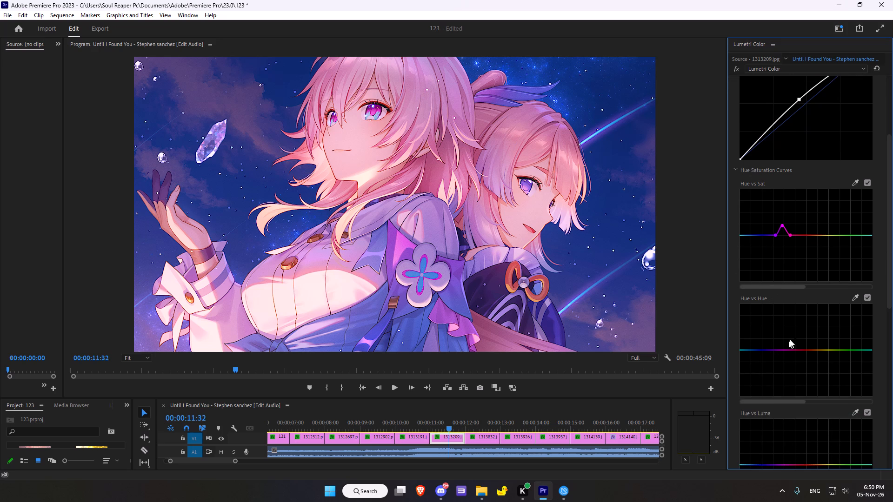
click(852, 298)
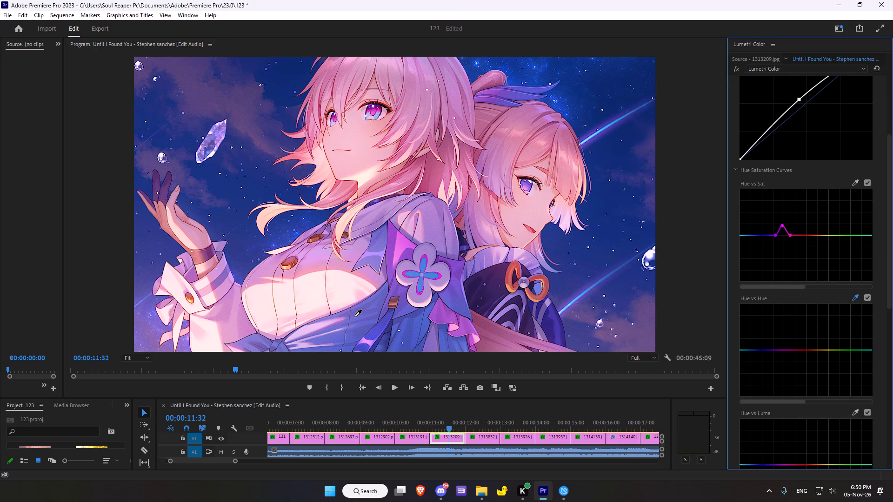
click(209, 251)
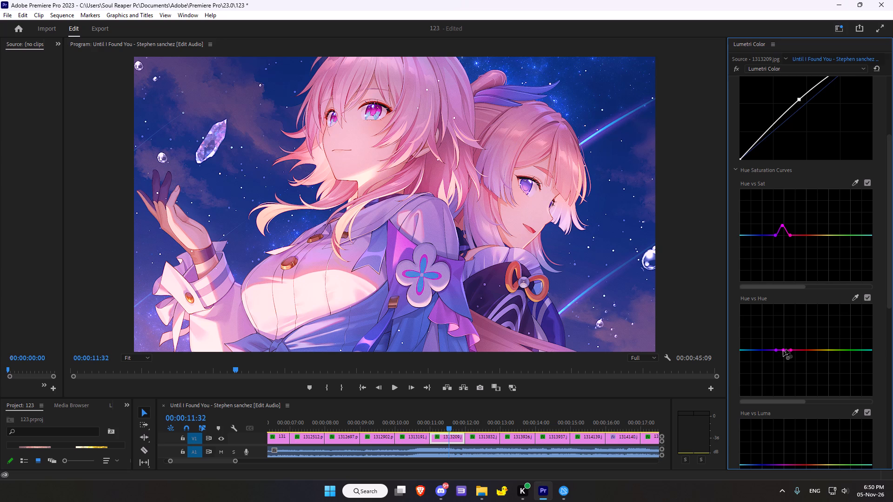
drag(784, 351, 780, 340)
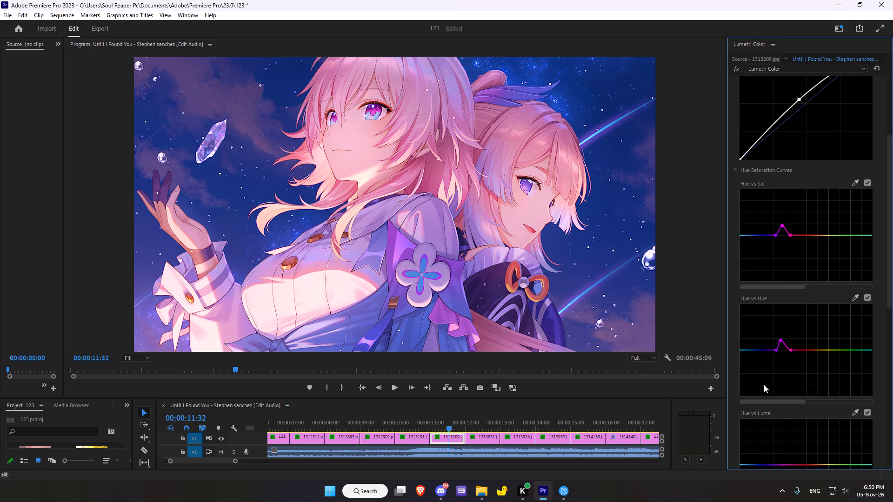
Sample the floating crystal for the Hue vs Luma curve and raise the middle magenta point slightly to brighten that hue.
scroll(768, 370, down, 6)
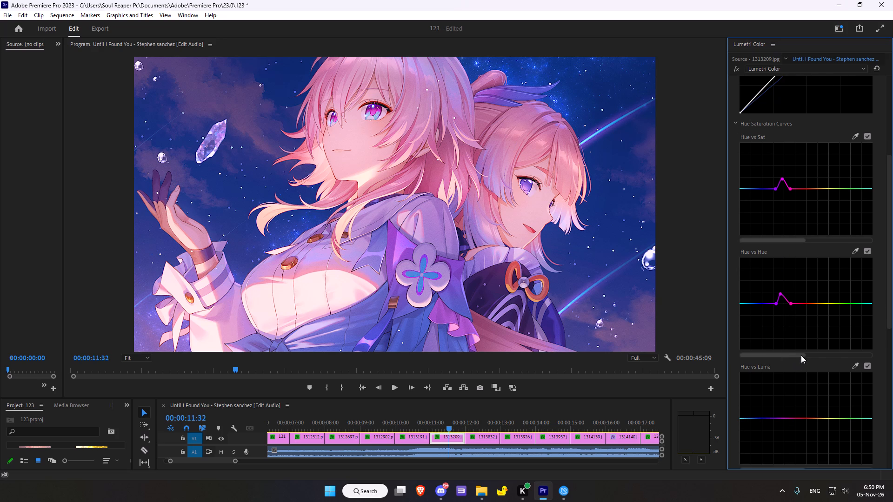
scroll(801, 355, down, 2)
click(855, 336)
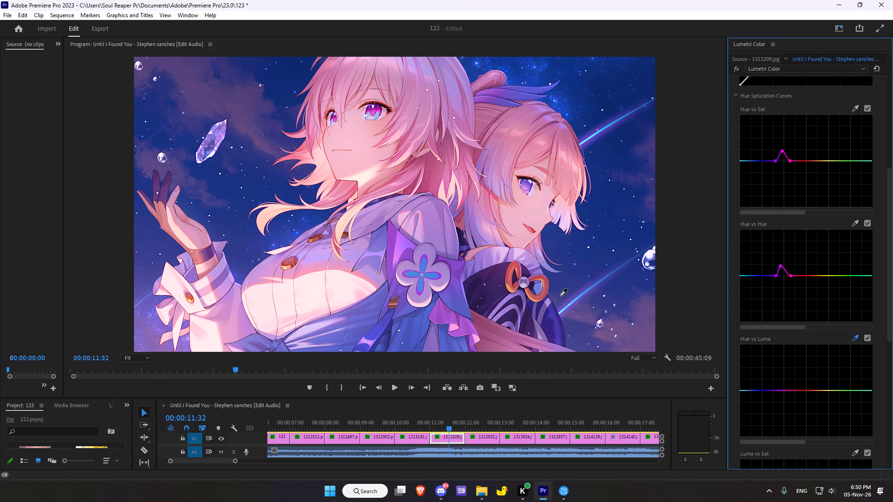
click(216, 142)
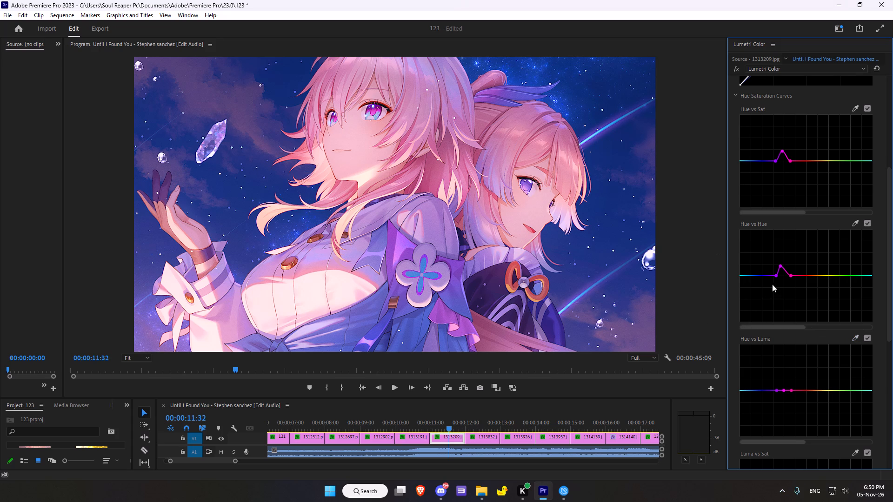
drag(783, 391, 784, 378)
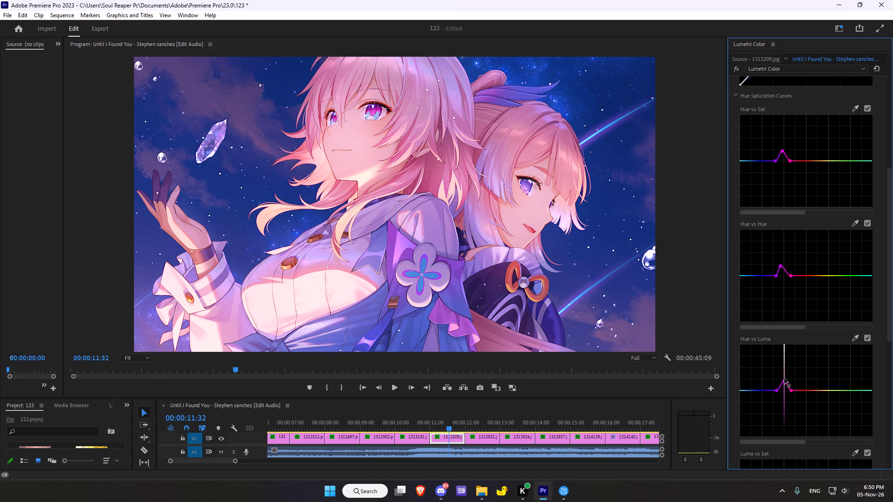
drag(784, 378, 788, 384)
drag(788, 384, 783, 384)
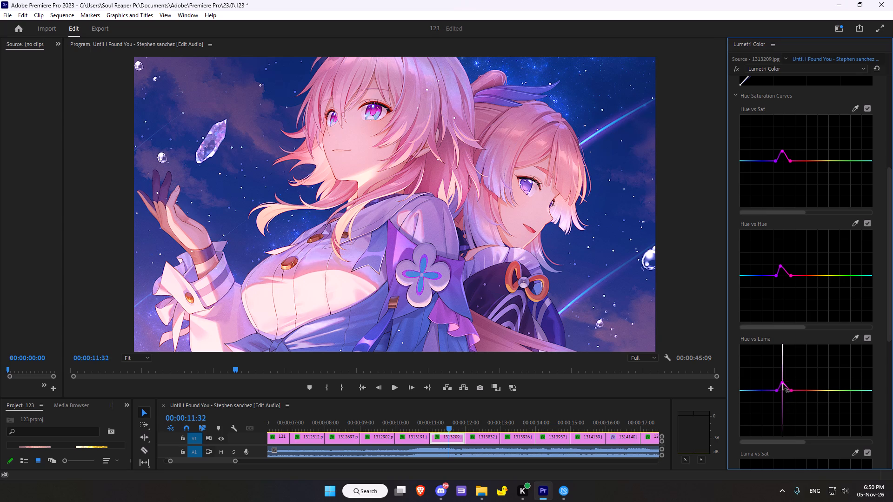
drag(783, 384, 784, 385)
Sample the red bow ornament's area for the Luma vs Sat curve and raise the middle point to a narrow peak.
scroll(822, 379, down, 5)
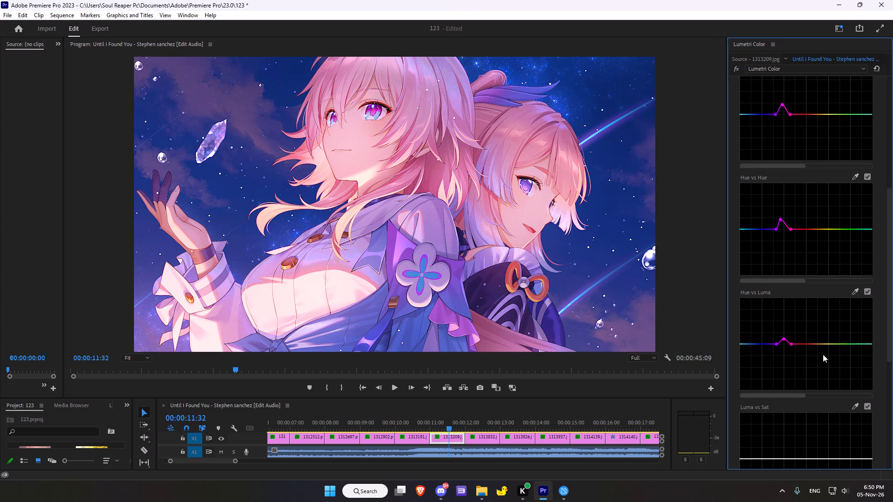
scroll(823, 353, down, 7)
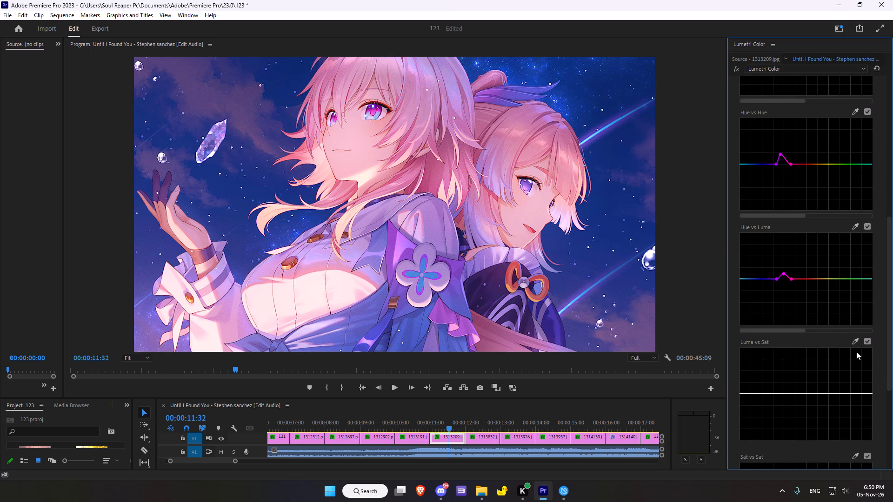
click(858, 345)
click(857, 344)
click(513, 266)
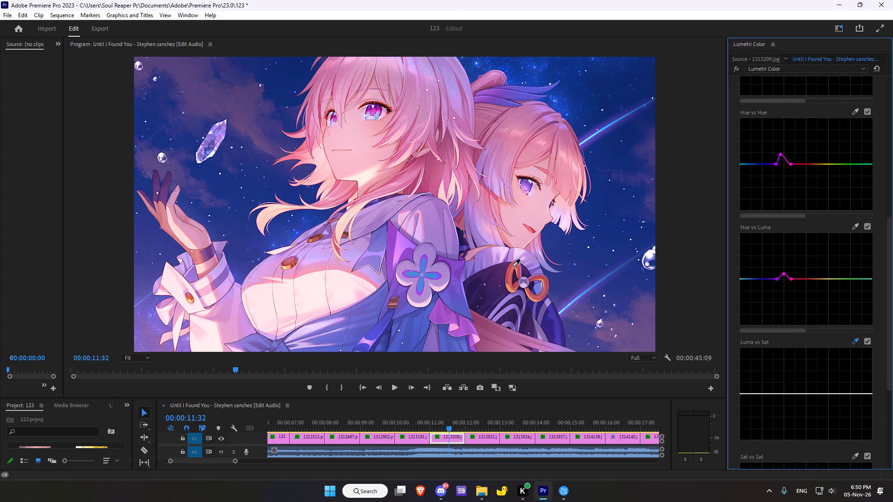
drag(817, 396, 822, 415)
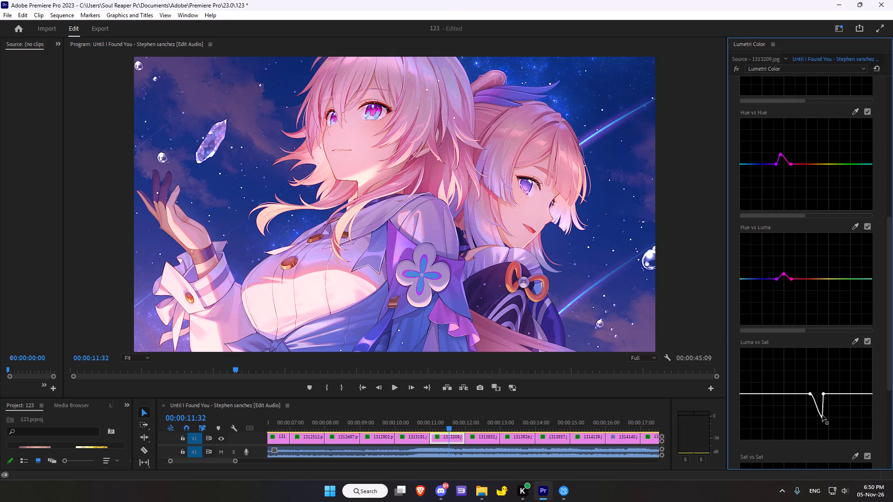
drag(822, 415, 816, 383)
drag(816, 383, 818, 375)
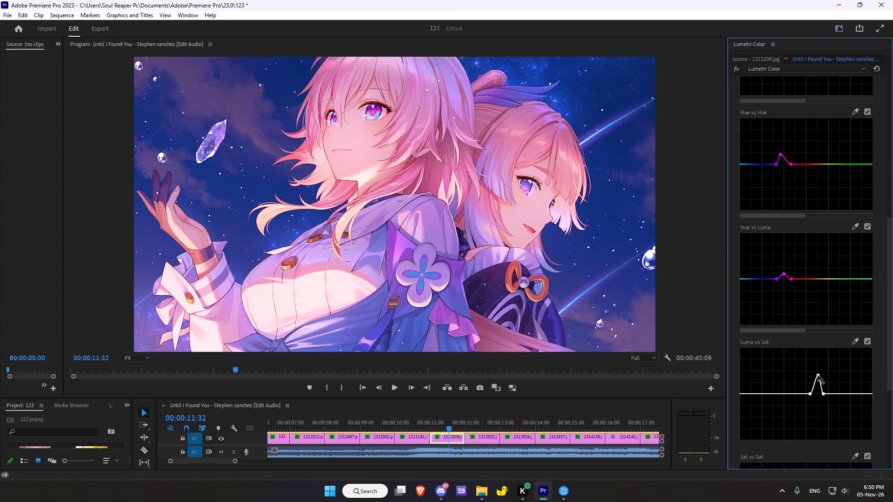
drag(818, 375, 820, 374)
scroll(806, 331, down, 2)
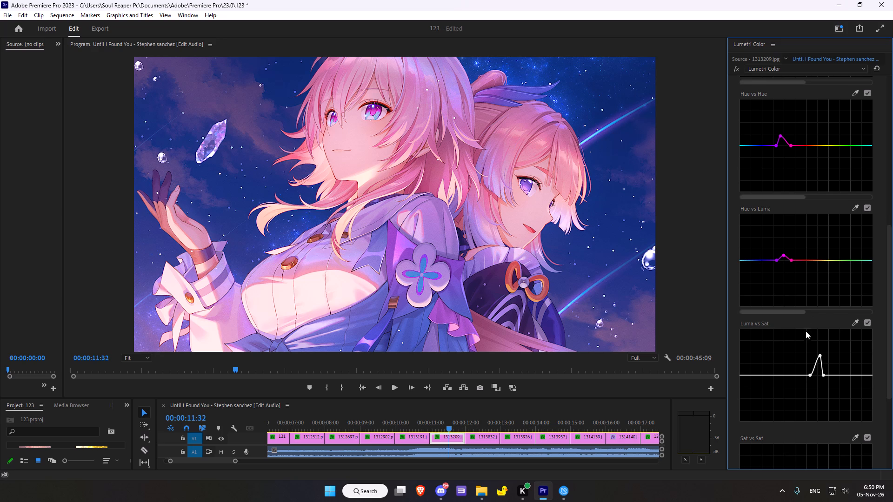
Shift the midtones colour wheel of 1313209.jpg slightly toward warm yellow-orange, and nudge the shadows and highlights wheels just off centre.
scroll(694, 334, down, 1)
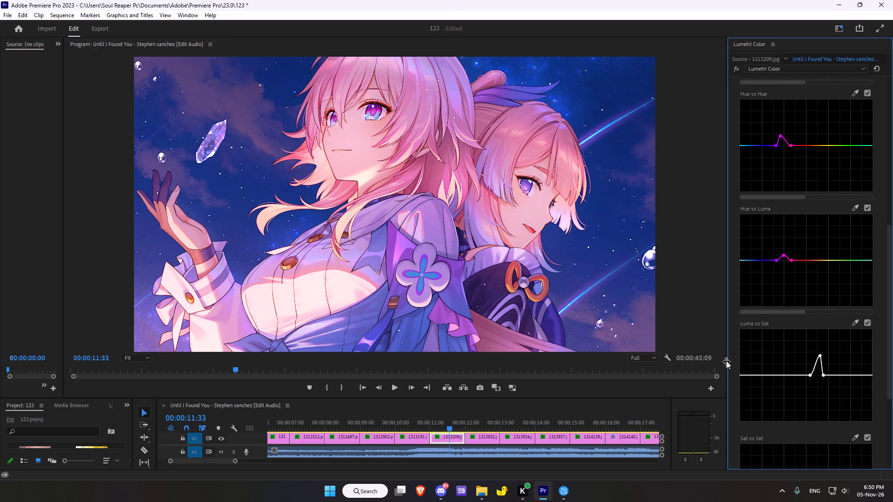
scroll(821, 322, down, 10)
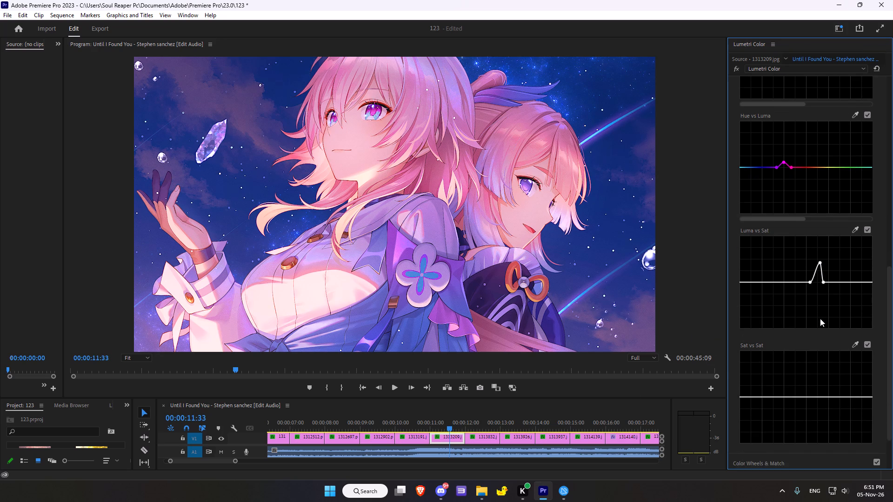
scroll(820, 318, down, 11)
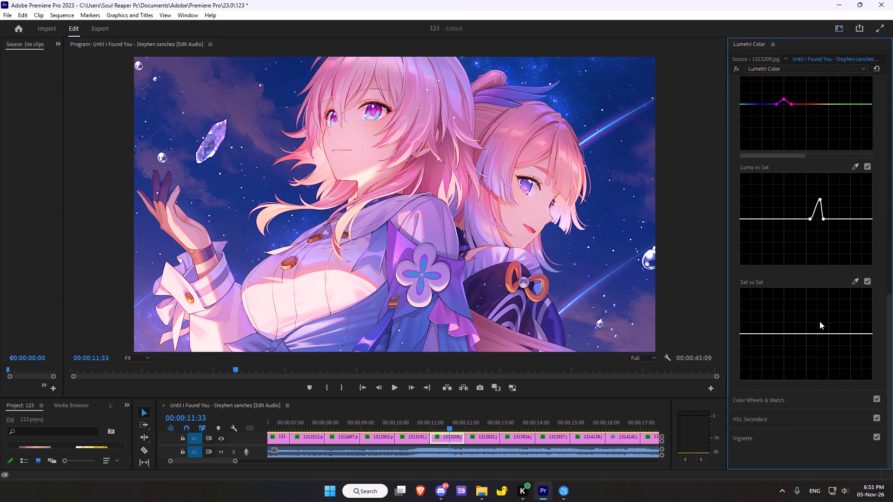
scroll(819, 374, down, 7)
click(766, 399)
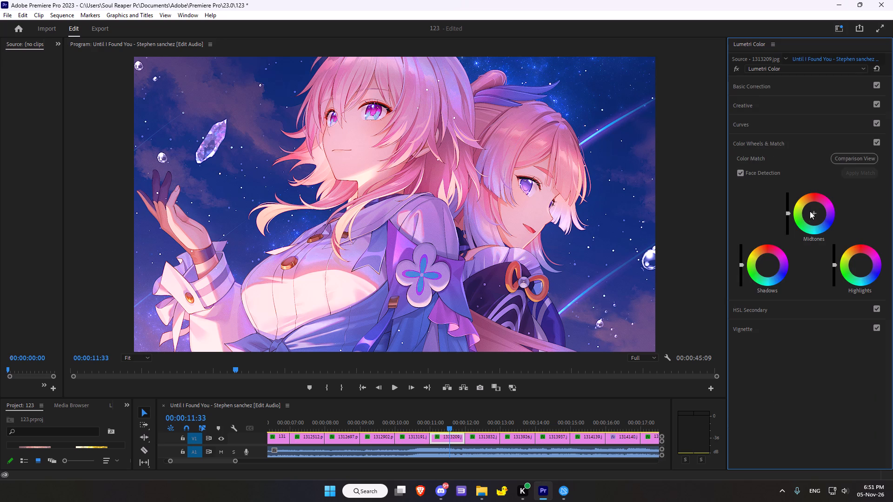
drag(810, 211, 798, 221)
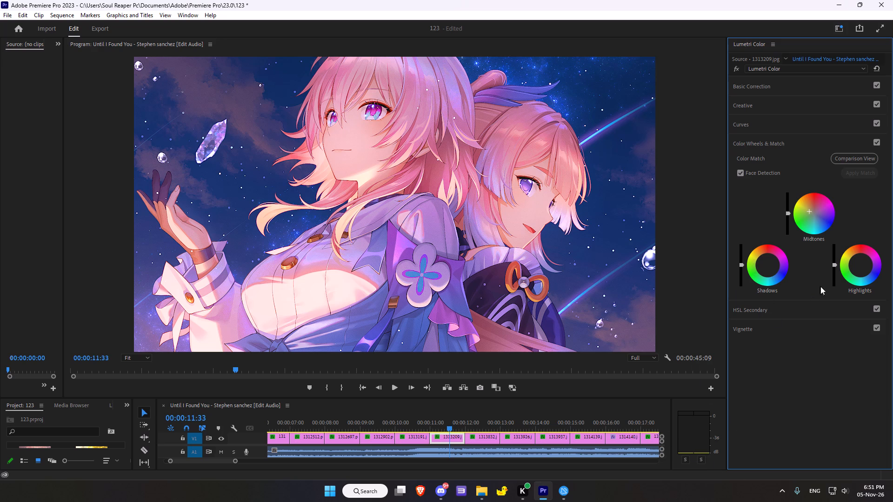
drag(767, 264, 790, 265)
drag(858, 263, 873, 268)
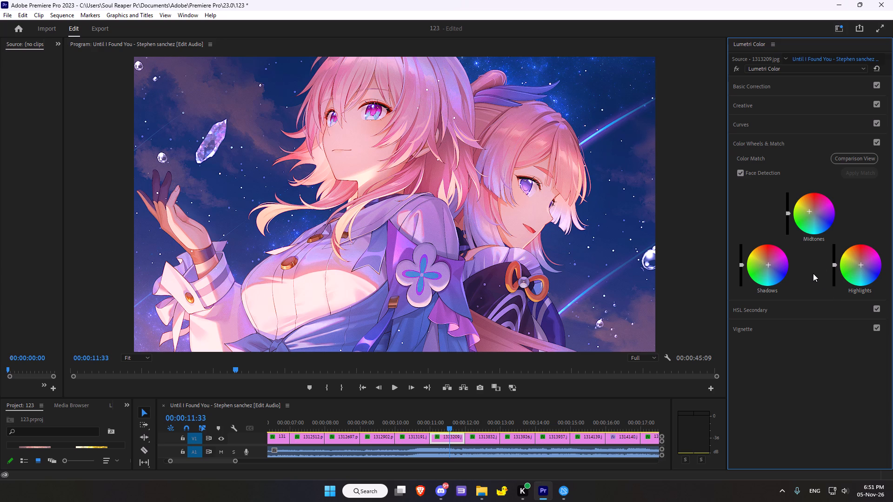
Add a vignette to 1313209.jpg with Amount -0.8, Midpoint 39.7, Roundness -8.7 and Feather 30.4.
click(749, 323)
drag(818, 195, 808, 197)
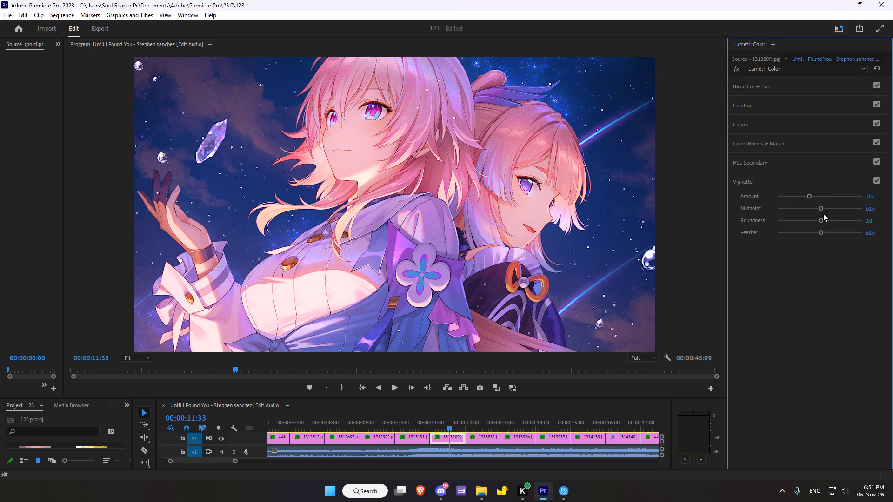
drag(824, 209, 810, 212)
drag(822, 219, 815, 219)
drag(821, 232, 804, 236)
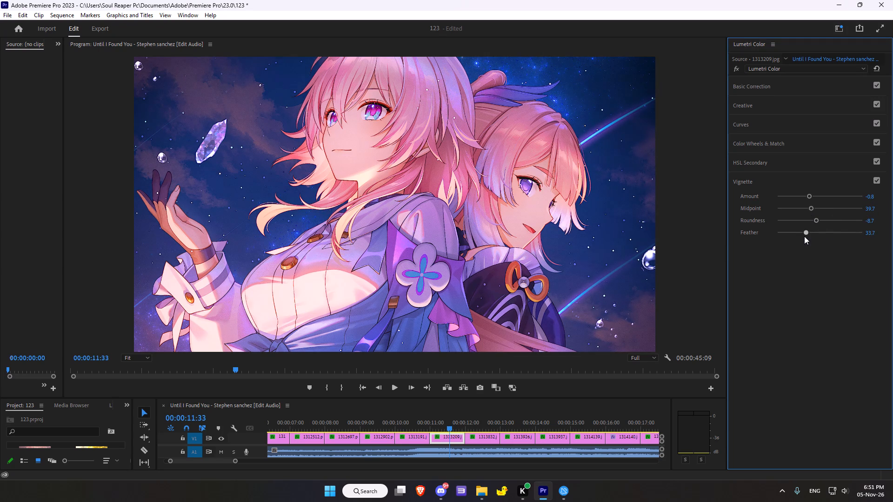
drag(804, 236, 802, 236)
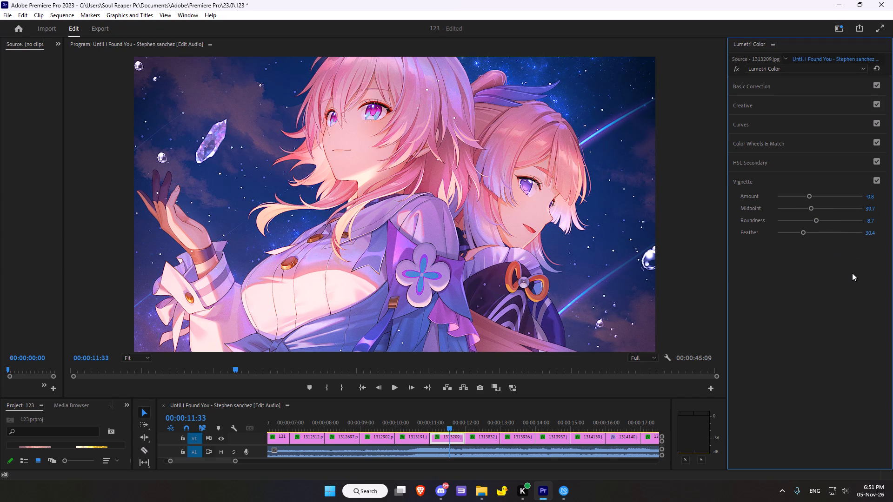
click(811, 410)
Compare 1313209.jpg with and without its Lumetri Color grade, leaving the effect enabled.
click(738, 68)
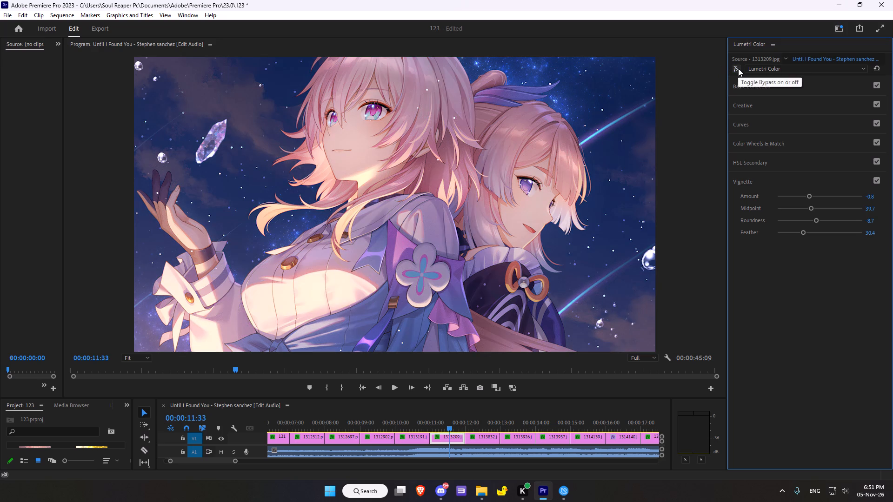
click(738, 68)
double_click(738, 68)
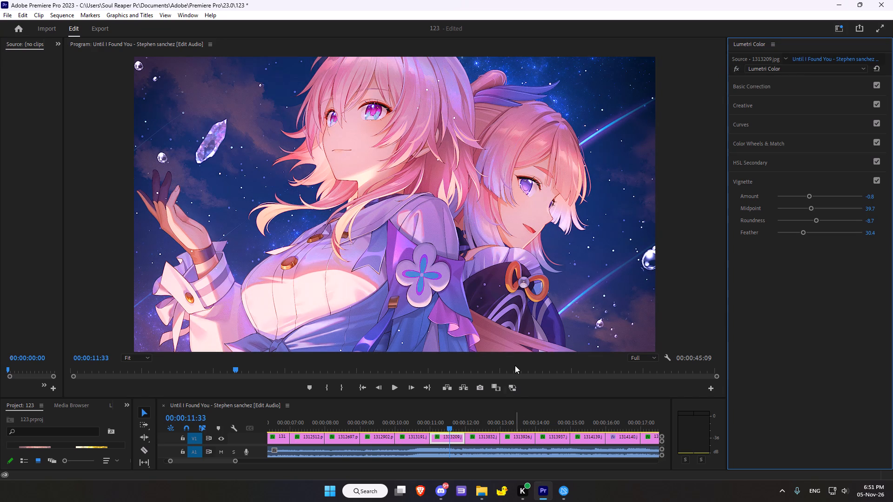
Go to the 1313832.jpg clip, compare it with its grade bypassed, and reset its Lumetri Color effect.
scroll(515, 356, down, 20)
scroll(515, 356, down, 3)
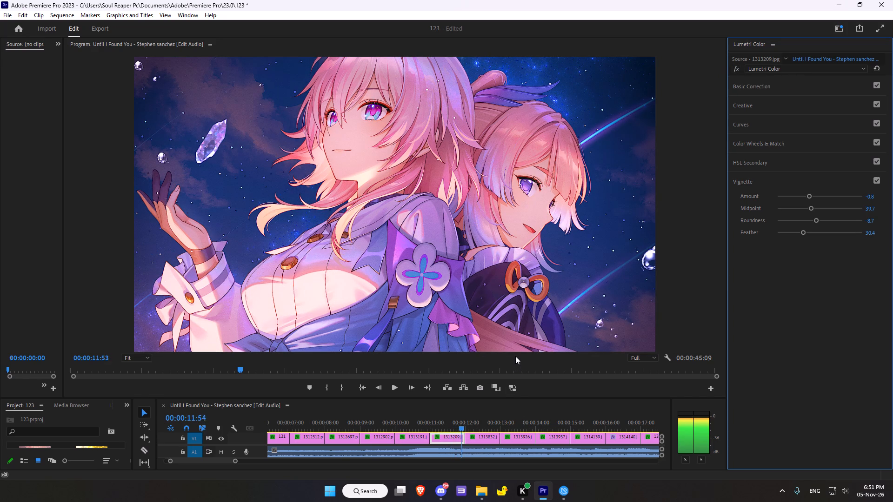
scroll(515, 356, down, 15)
scroll(515, 356, down, 6)
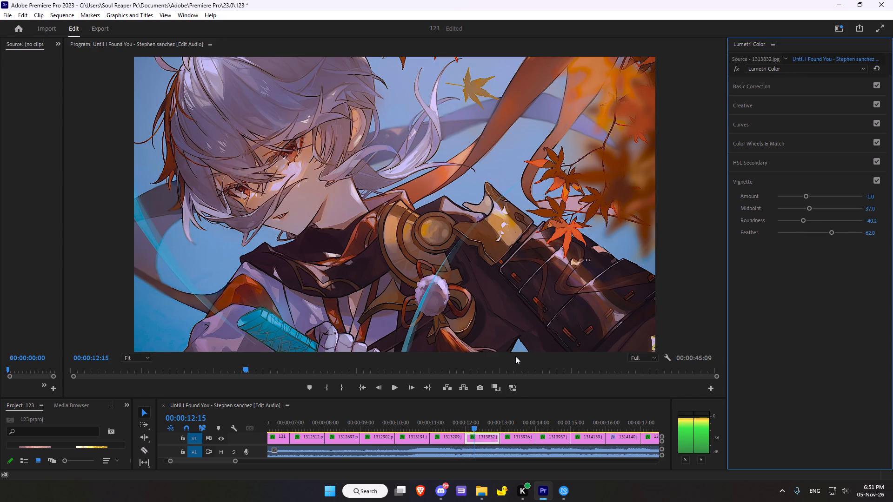
scroll(515, 356, down, 13)
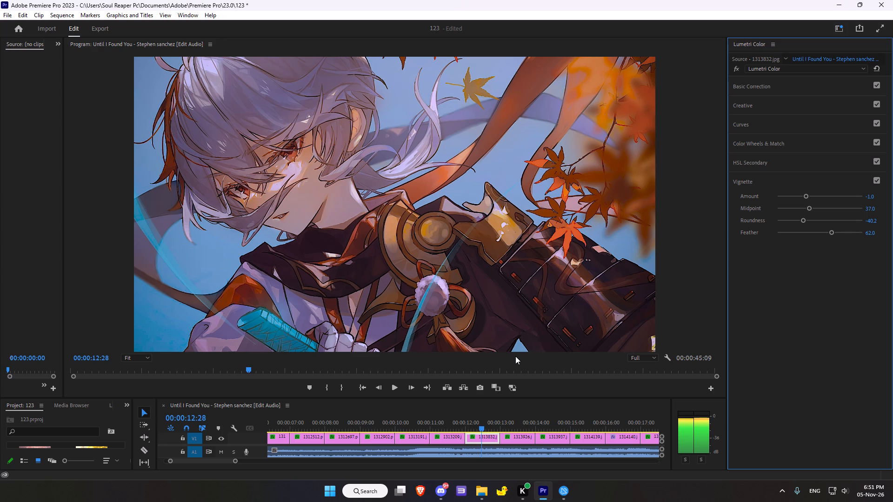
scroll(515, 356, down, 14)
scroll(515, 356, up, 10)
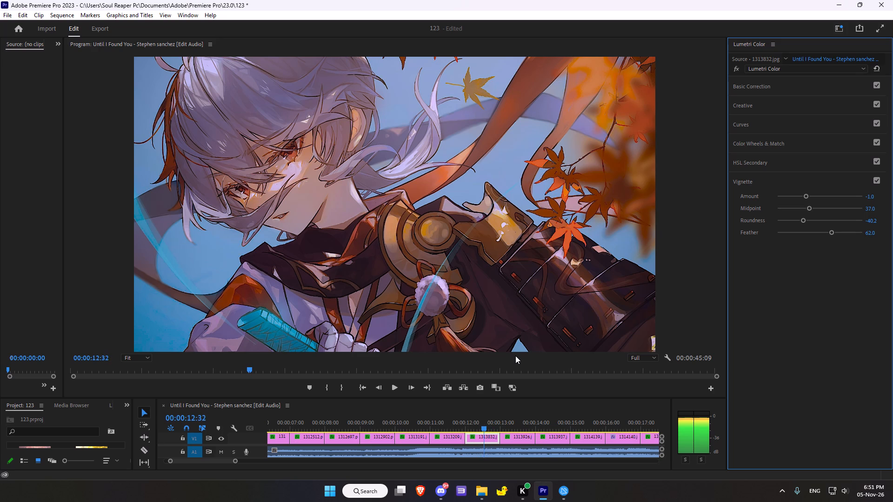
scroll(515, 356, down, 1)
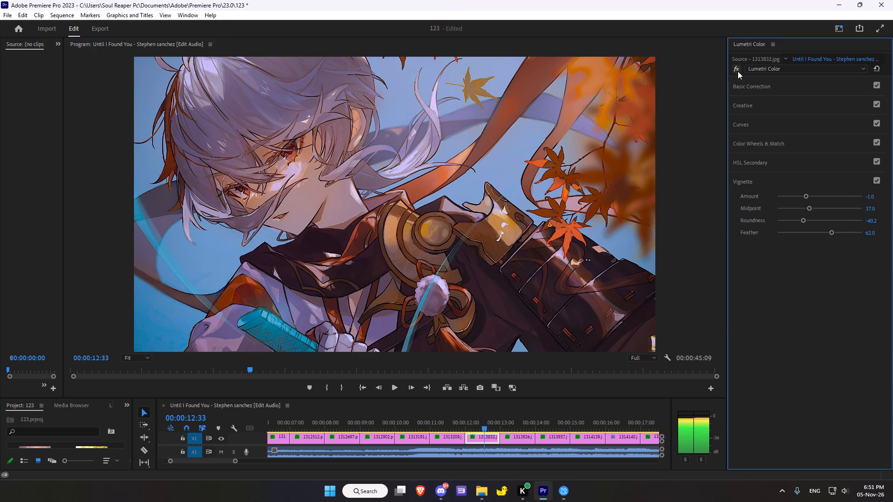
click(738, 71)
click(738, 71)
click(879, 67)
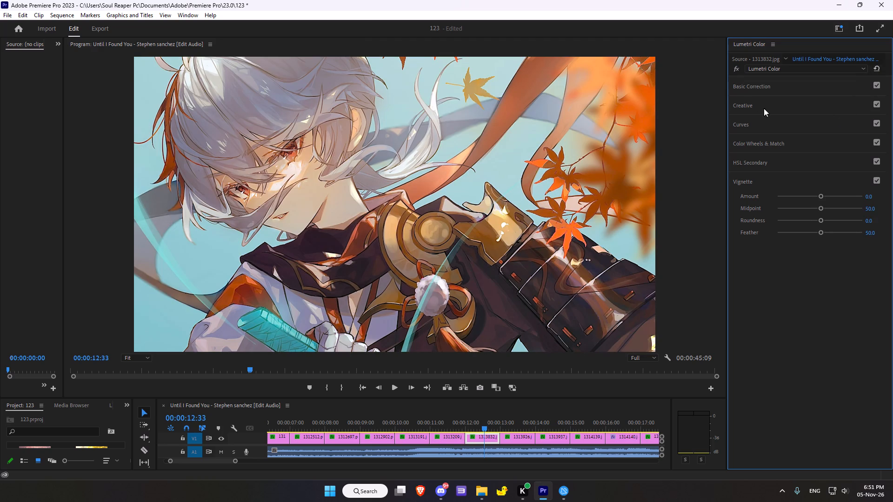
Set the basic colour correction of 1313832.jpg to Temperature -25.0, Tint 19.6 and Saturation 109.8.
click(742, 90)
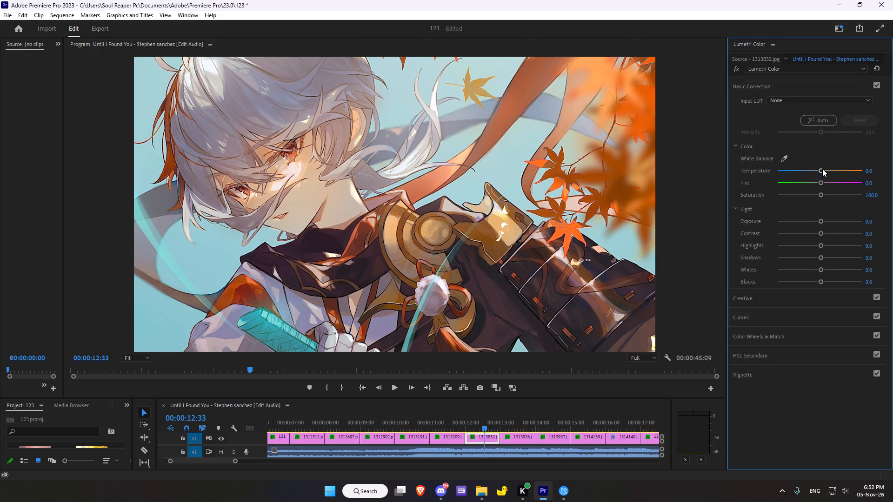
drag(823, 169, 808, 172)
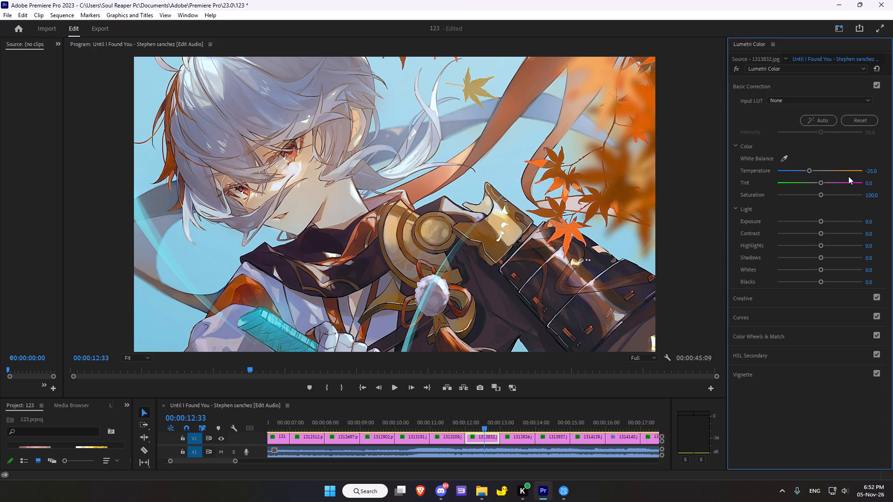
drag(821, 185, 827, 181)
click(821, 193)
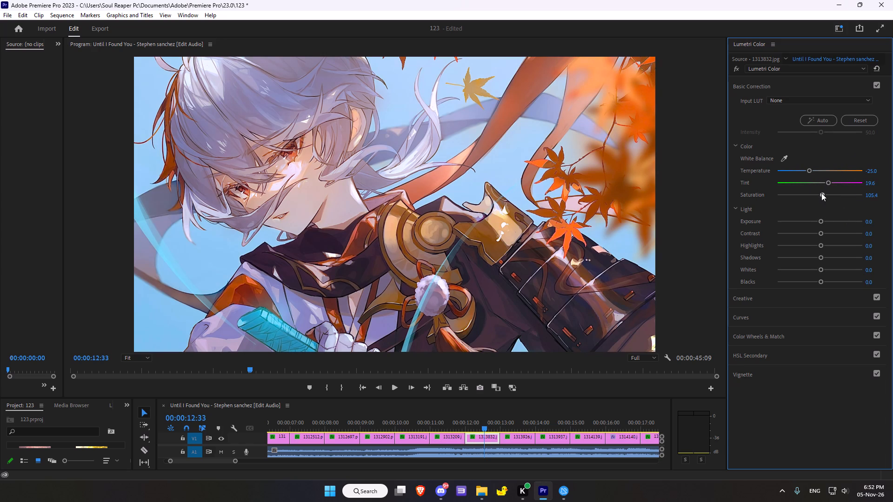
Set the light values of 1313832.jpg to Exposure 0.1, Contrast 2.2, Highlights 12.0, Shadows 13.0, Whites 26.1 and Blacks -10.9.
drag(823, 221, 812, 223)
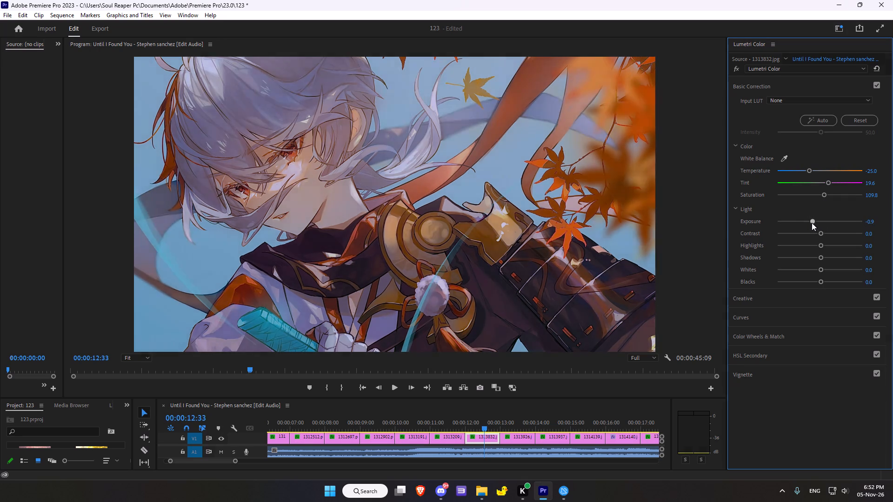
drag(812, 223, 820, 216)
drag(820, 233, 813, 230)
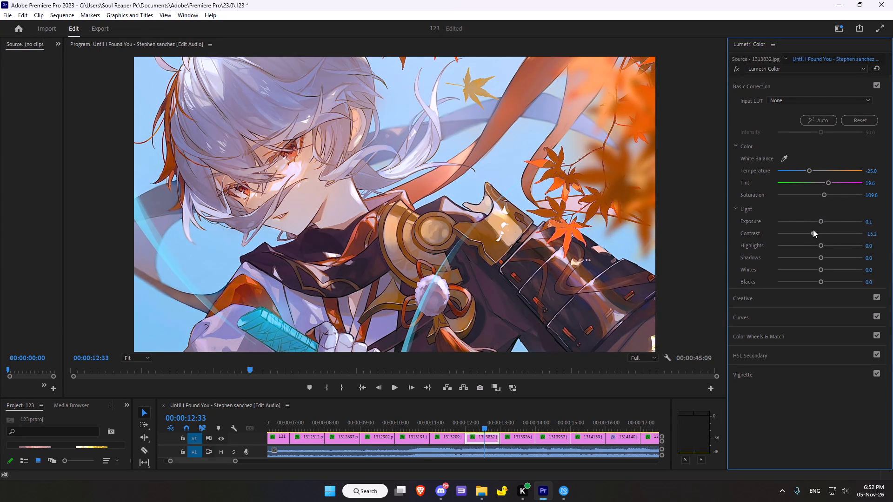
drag(813, 230, 820, 223)
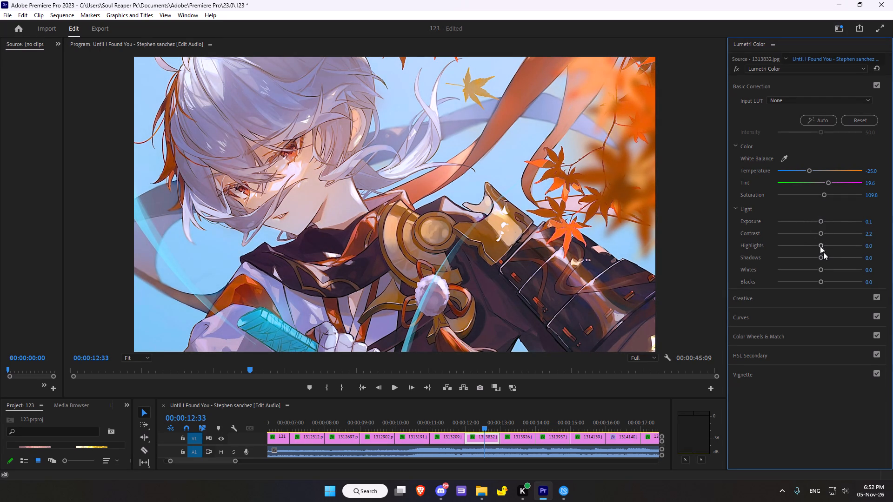
scroll(823, 252, down, 2)
click(821, 247)
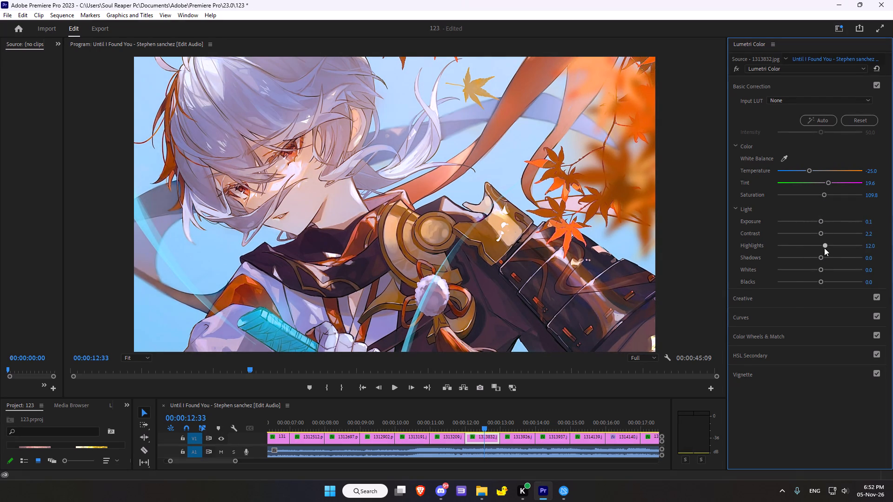
drag(820, 257, 825, 254)
drag(825, 254, 825, 254)
drag(823, 269, 830, 261)
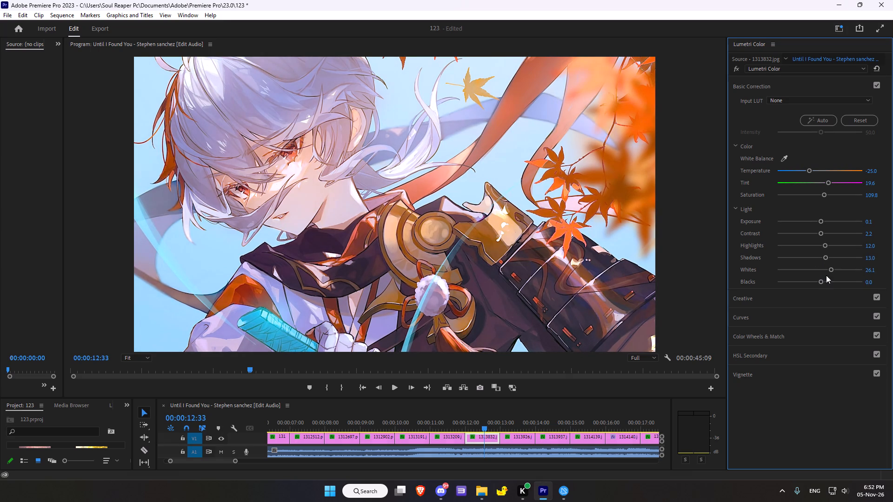
drag(820, 281, 814, 278)
Apply very slight Creative shadow and highlight tints to 1313832.jpg, keeping both wheels close to centre.
scroll(811, 276, down, 2)
scroll(721, 304, down, 1)
click(740, 294)
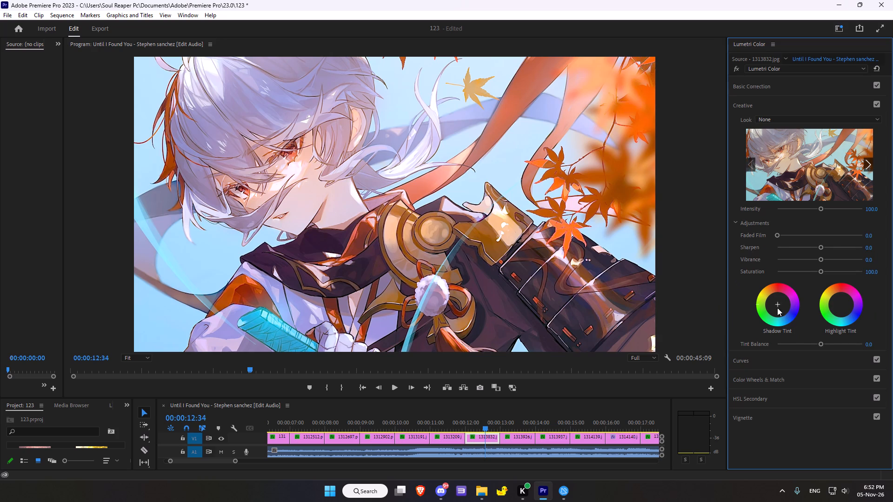
drag(775, 304, 793, 305)
drag(838, 304, 815, 286)
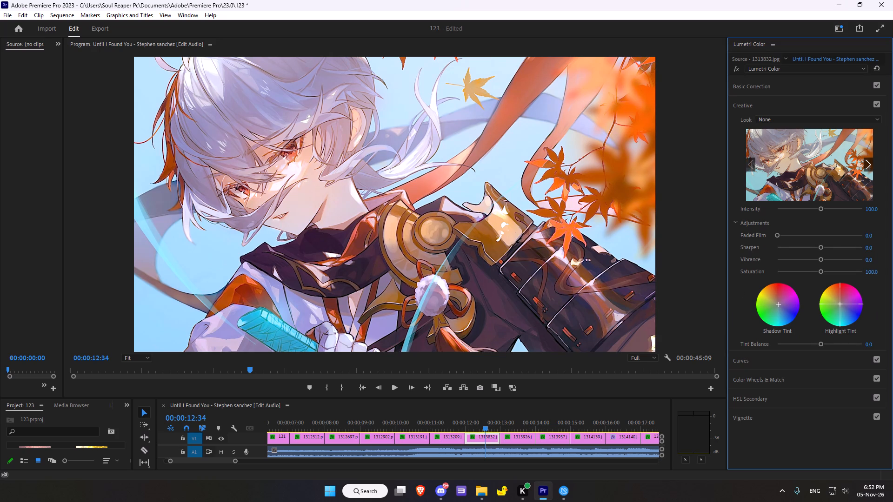
drag(815, 286, 816, 274)
Add a midpoint to the white RGB curve of 1313832.jpg and raise it slightly to brighten the midtones.
click(736, 361)
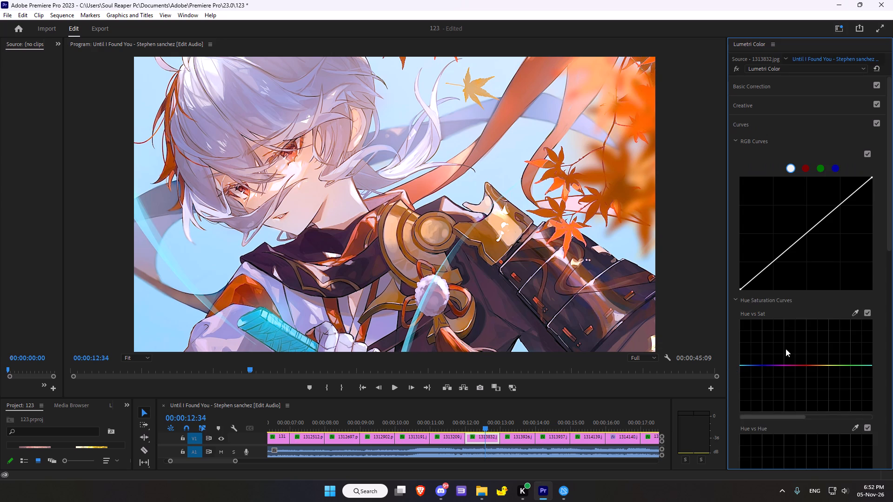
drag(797, 240, 800, 235)
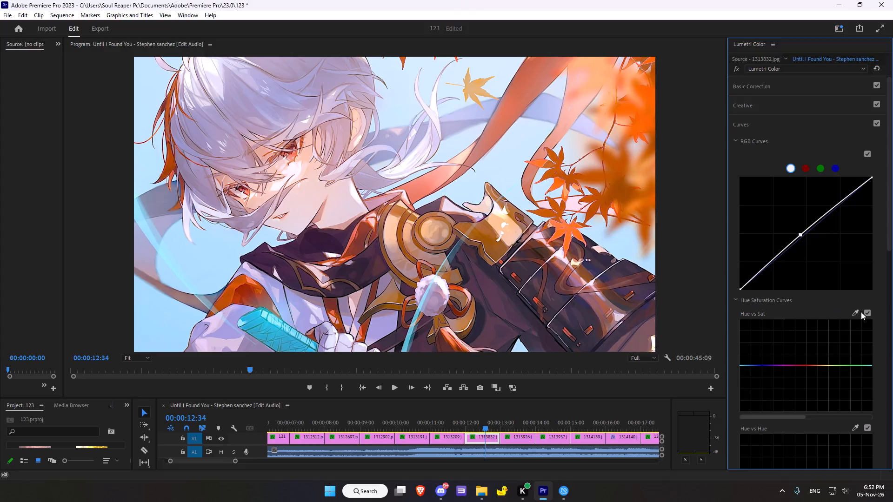
Sample the cyan fan for 1313832.jpg's Hue vs Sat curve and raise its cyan point slightly to boost saturation.
click(855, 314)
click(267, 334)
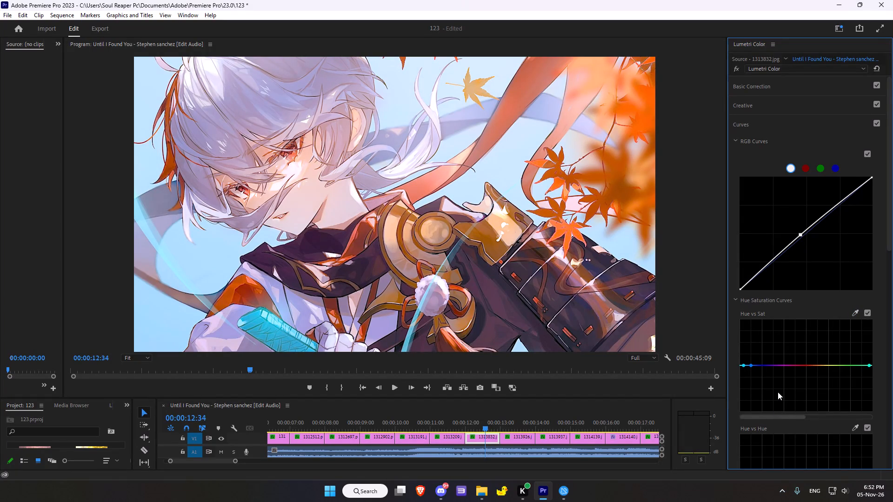
drag(744, 365, 743, 368)
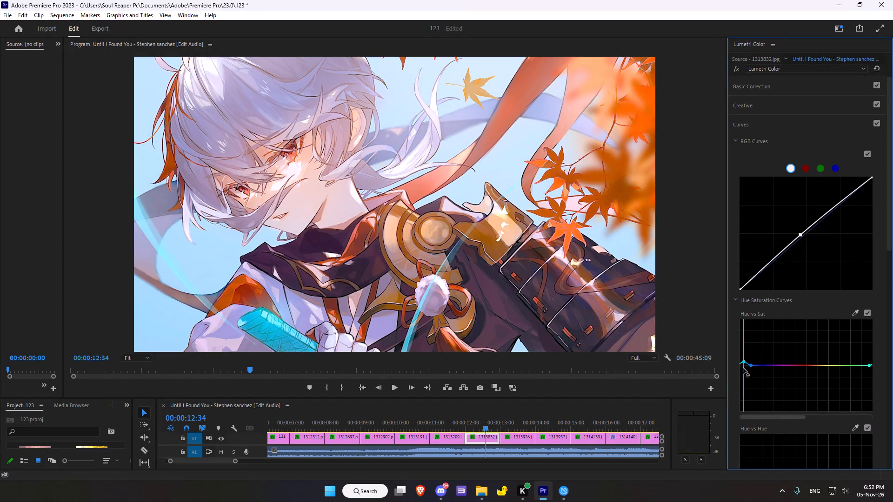
drag(743, 368, 743, 351)
drag(743, 351, 741, 359)
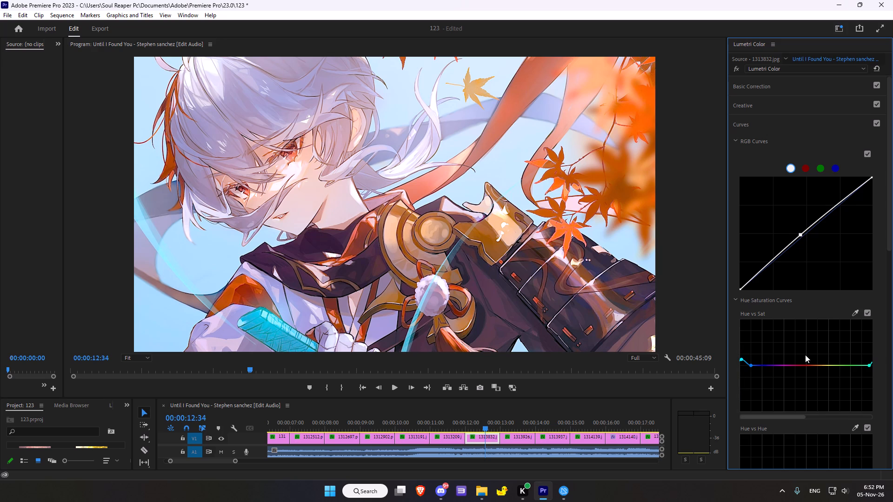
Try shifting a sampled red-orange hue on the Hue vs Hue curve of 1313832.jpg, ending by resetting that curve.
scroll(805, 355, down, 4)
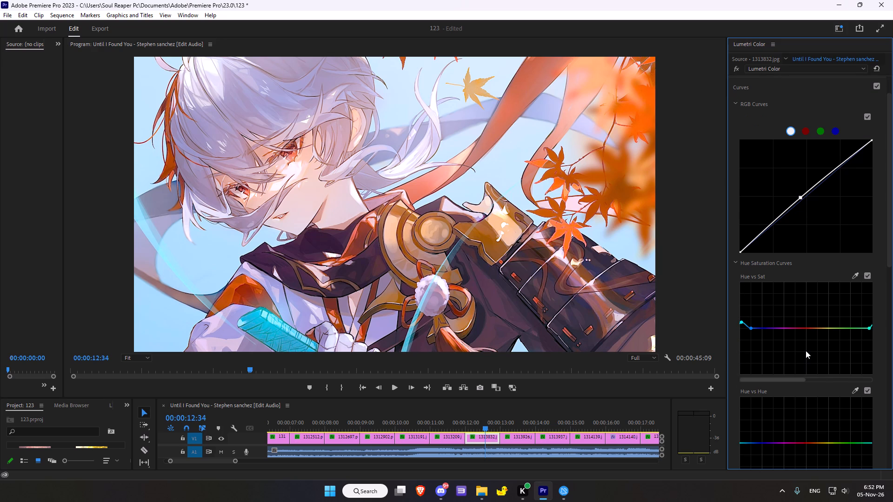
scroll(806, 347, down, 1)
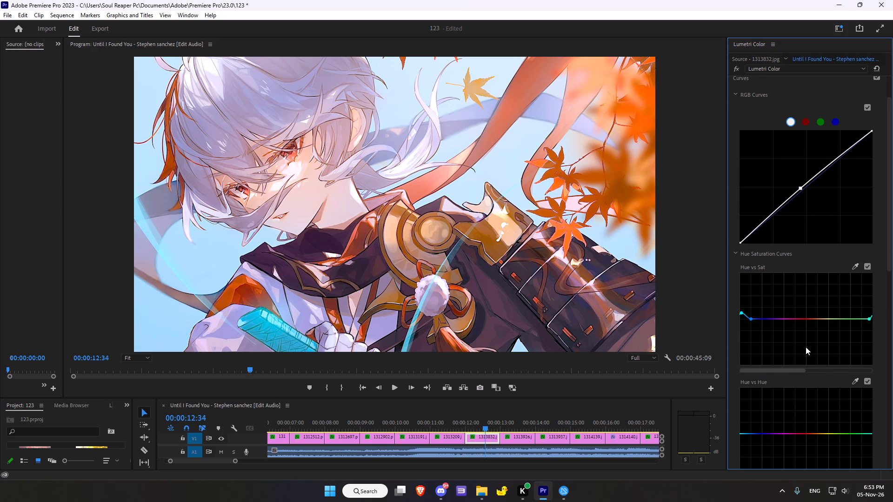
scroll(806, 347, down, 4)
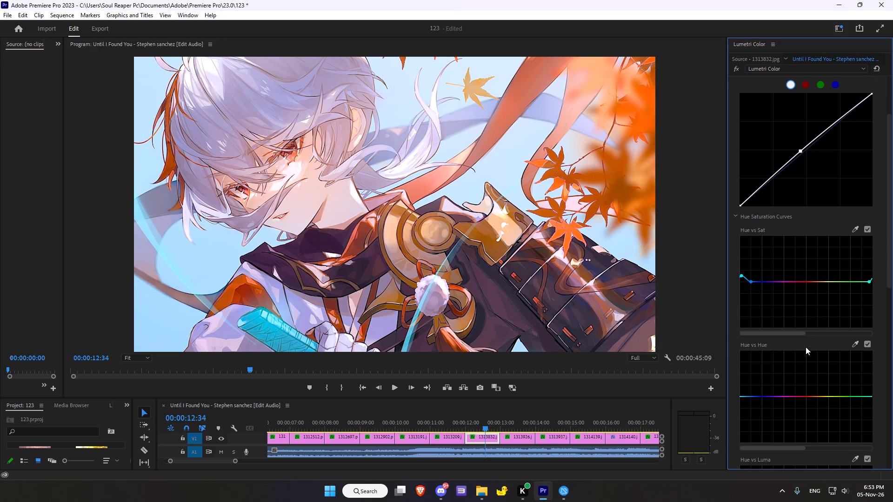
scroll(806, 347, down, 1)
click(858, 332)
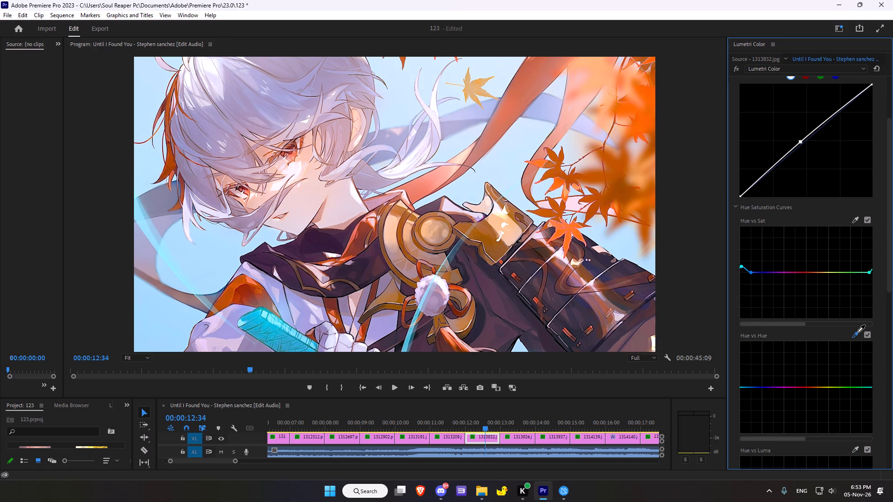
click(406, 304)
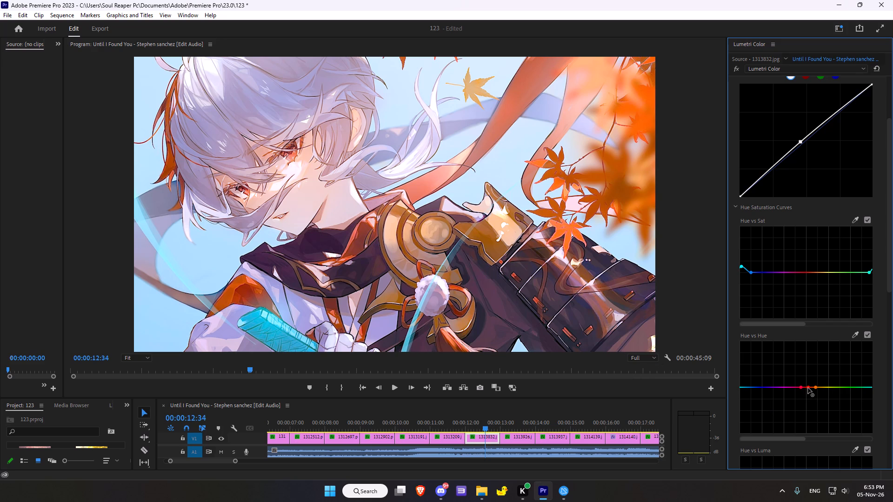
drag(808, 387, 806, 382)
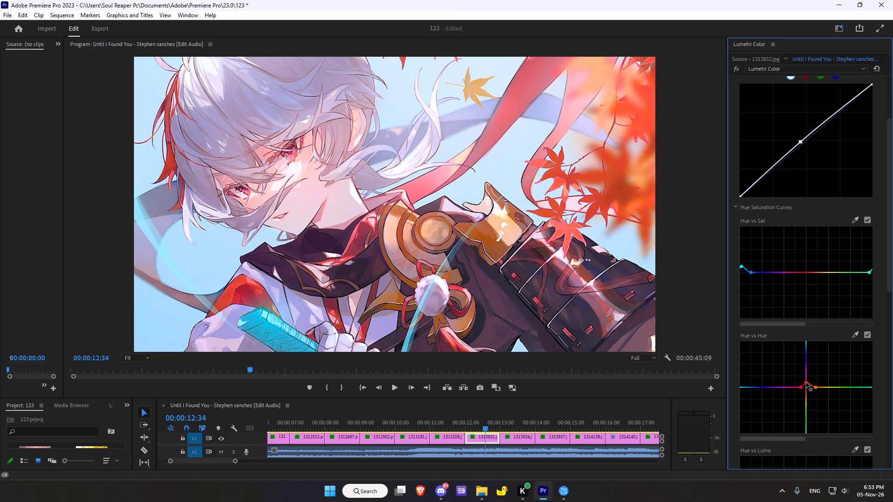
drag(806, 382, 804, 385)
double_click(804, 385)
Sample the bright area beside the orange leaves for the Luma vs Sat curve and raise the sampled point slightly above the baseline.
scroll(785, 393, down, 5)
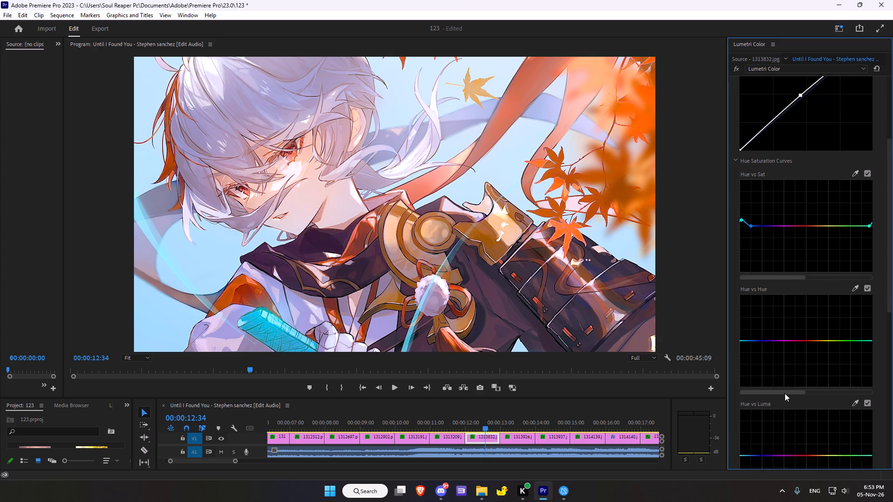
scroll(785, 393, down, 4)
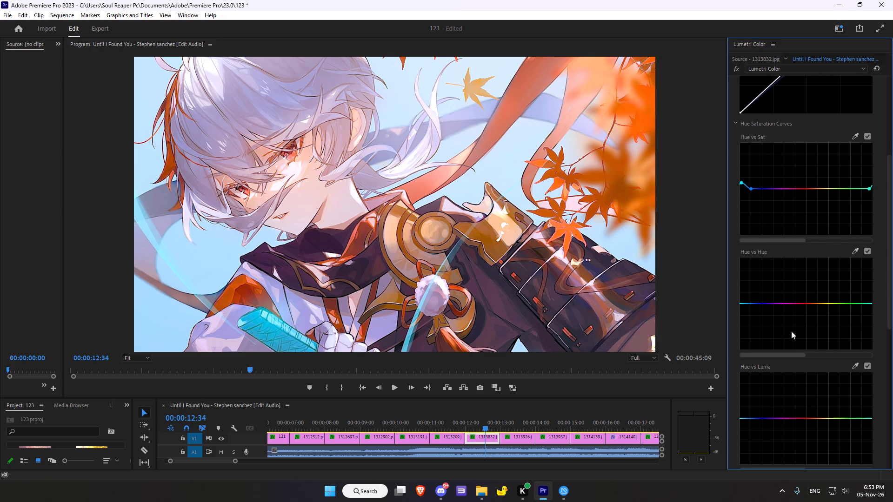
scroll(791, 331, down, 10)
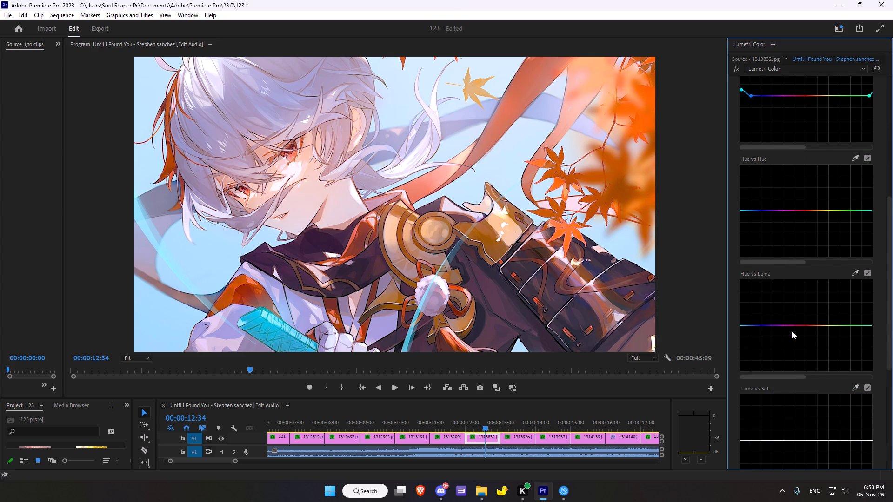
scroll(792, 331, down, 6)
scroll(819, 301, down, 5)
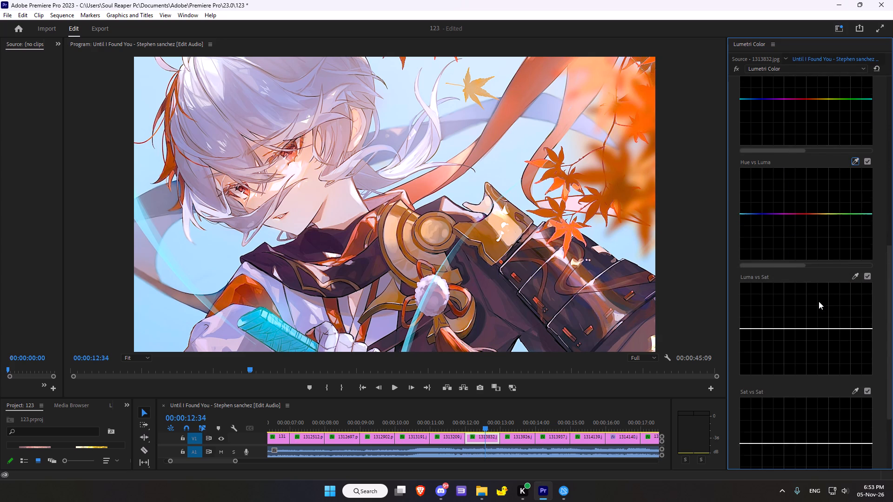
scroll(819, 301, down, 7)
click(855, 218)
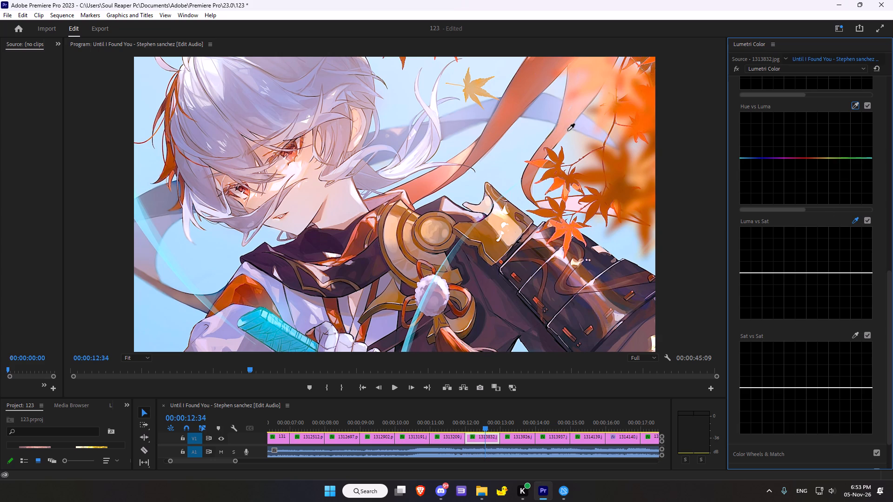
click(593, 78)
drag(843, 274, 845, 288)
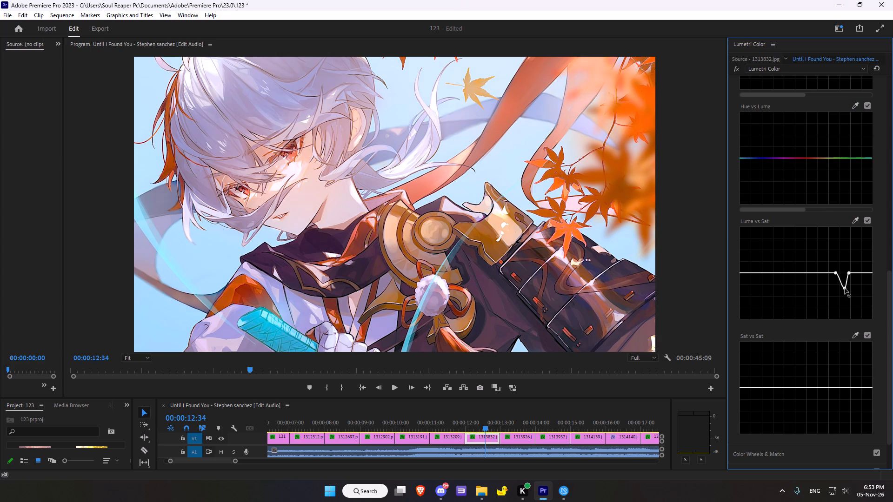
drag(845, 288, 843, 261)
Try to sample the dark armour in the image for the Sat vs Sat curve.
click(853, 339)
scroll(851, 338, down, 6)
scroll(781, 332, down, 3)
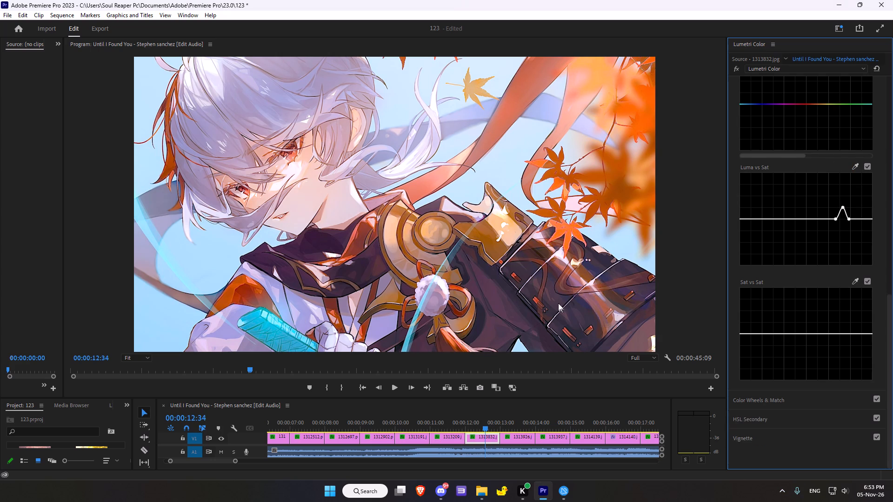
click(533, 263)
Set the vignette of 1313832.jpg to Amount -1.3, Midpoint 60.9, Roundness -18.5 and Feather 58.7.
click(744, 436)
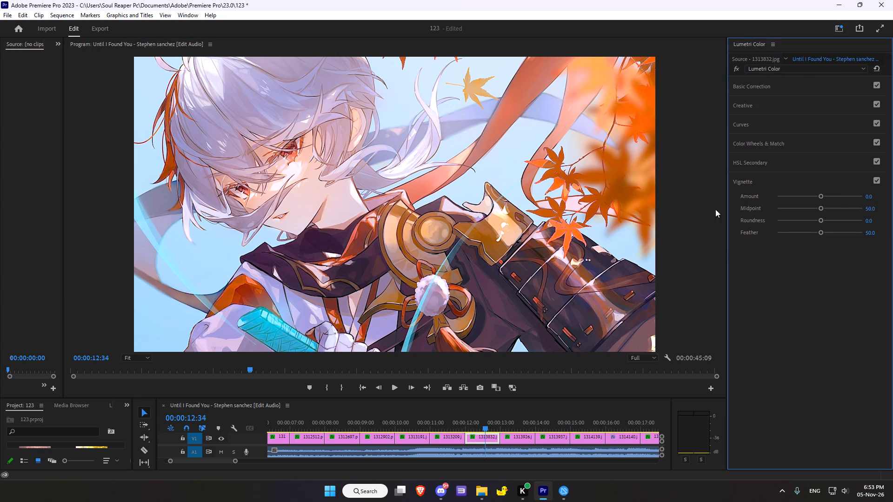
drag(820, 194, 800, 198)
drag(822, 211, 828, 211)
drag(822, 218, 811, 220)
drag(822, 231, 826, 231)
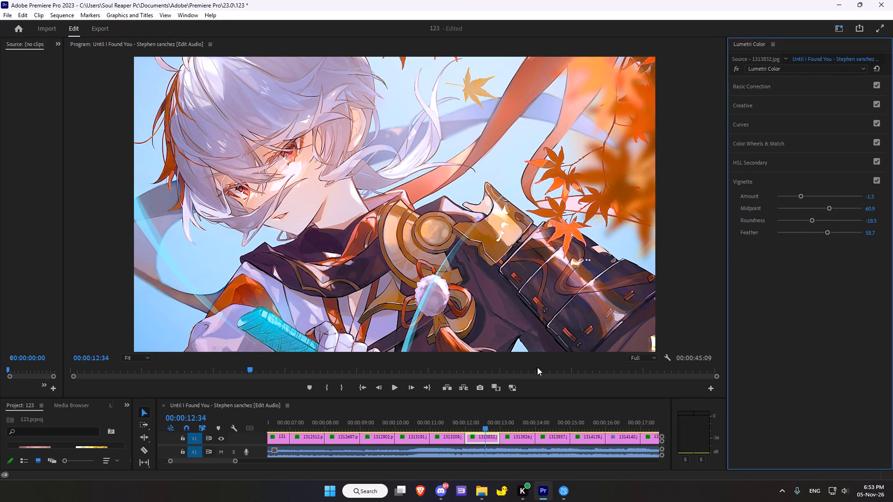